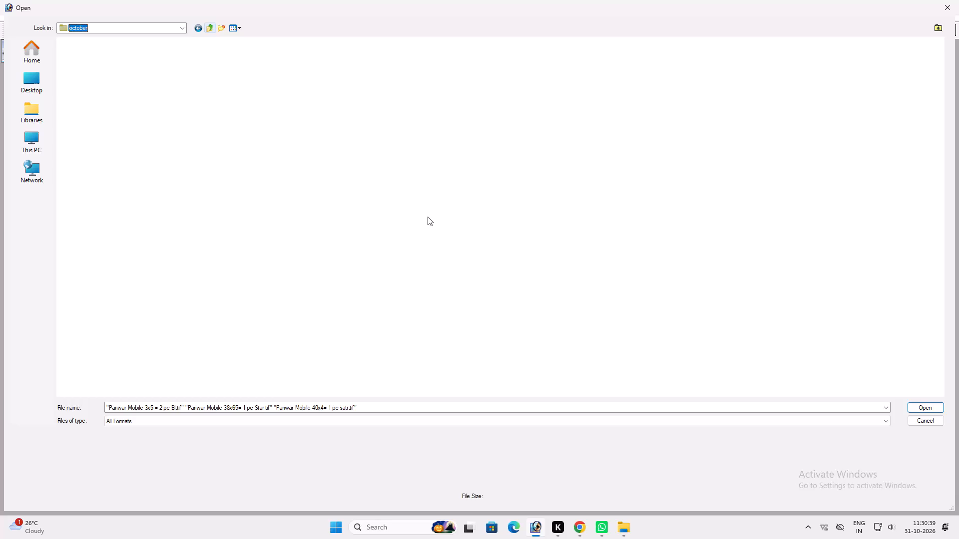
Open the file "Chaudhary Trader's 63x143= 1 pc DStr.tif" from the 31.10.2026 folder.
{"action": "left_click", "coordinate": [432, 217]}
{"action": "double_click", "coordinate": [757, 164]}
{"action": "left_click", "coordinate": [303, 201]}
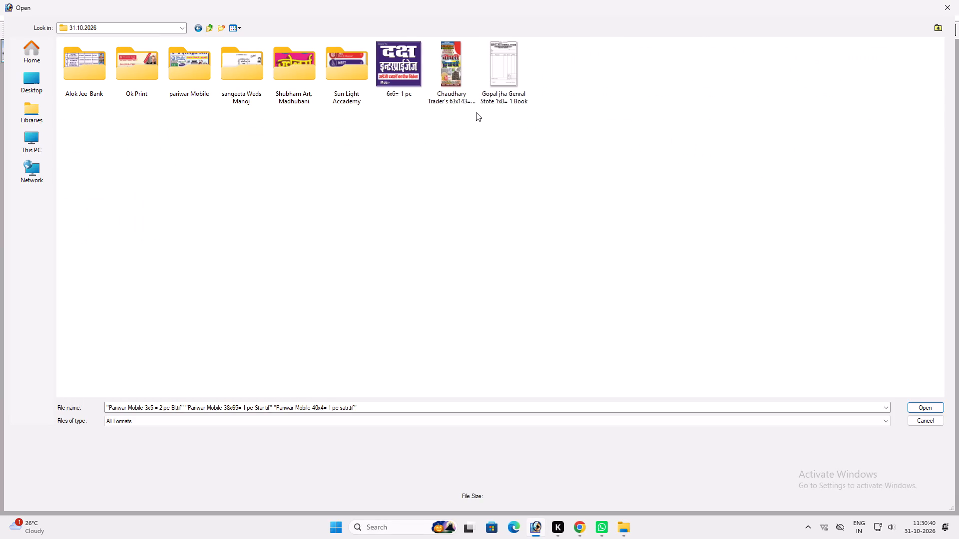
{"action": "left_click", "coordinate": [466, 97]}
{"action": "key", "text": "Return"}
{"action": "key", "text": "v"}
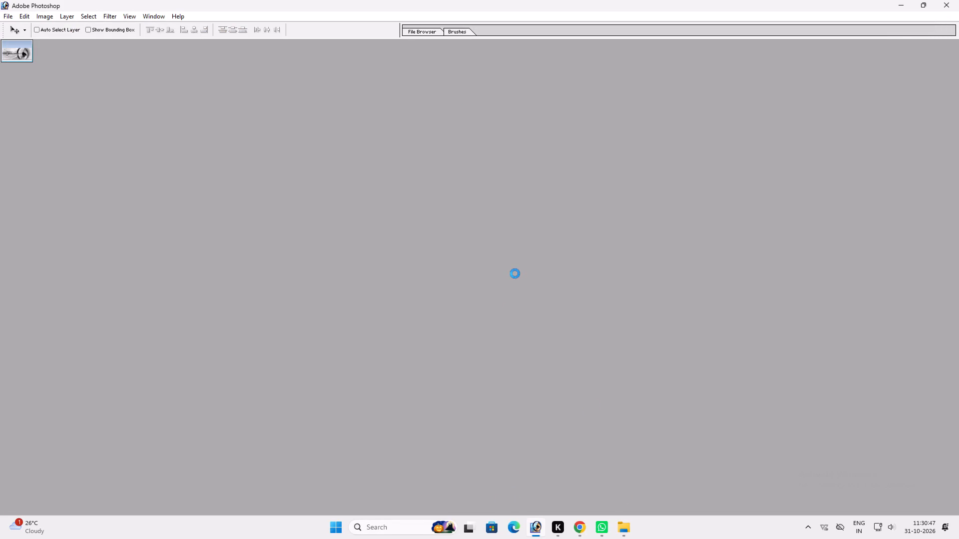
{"action": "left_click", "coordinate": [217, 49]}
{"action": "key", "text": "ctrl+0"}
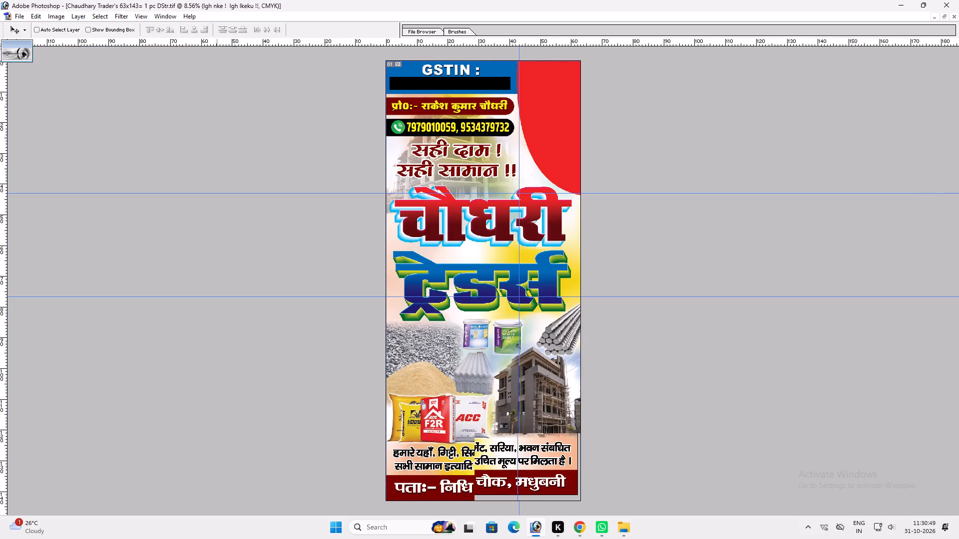
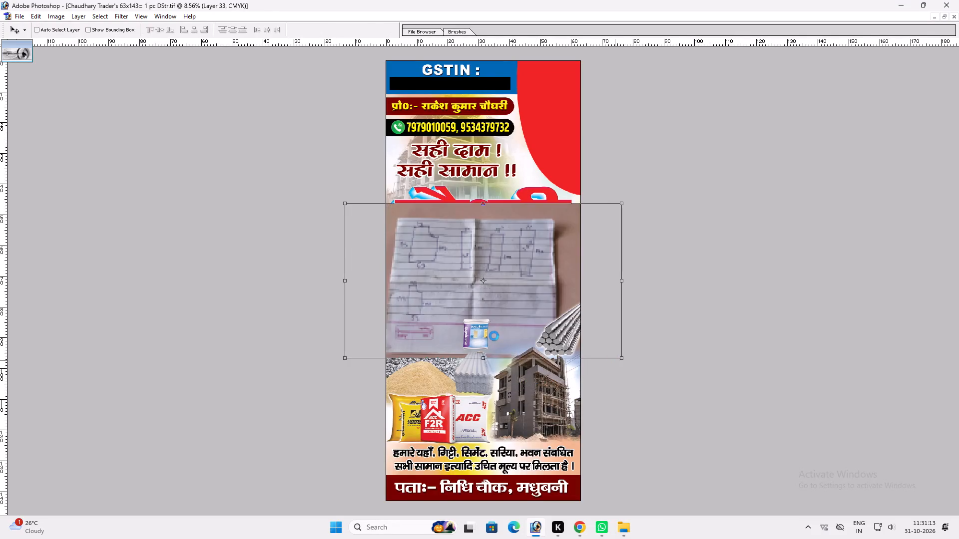
Shift the photo of the handwritten size sketches slightly right over the banner and bring it in front of all layers.
{"action": "left_click_drag", "start_coordinate": [494, 336], "coordinate": [515, 333]}
{"action": "key", "text": "ctrl+shift+bracketright"}
{"action": "key", "text": "v"}
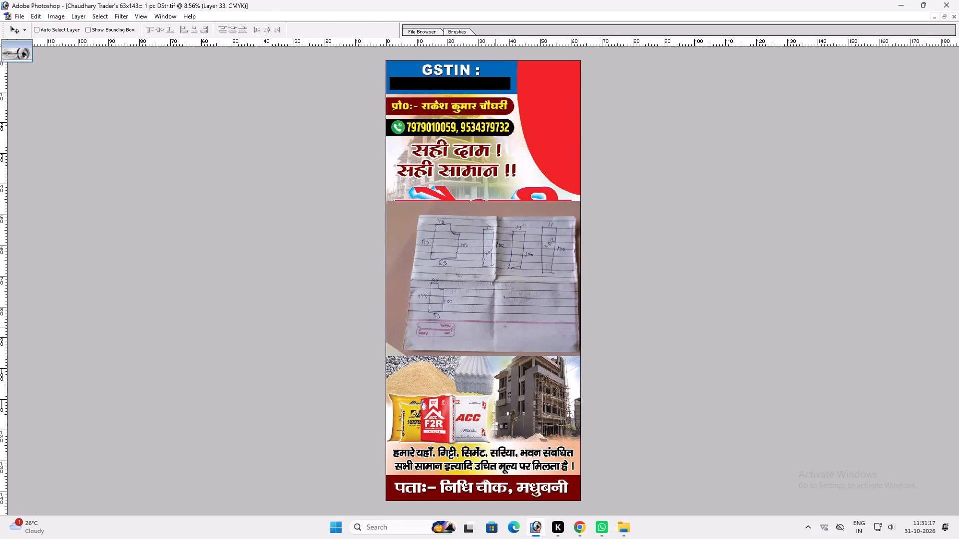
Resize the banner image to a document width of 53 inches without constraining proportions.
{"action": "key", "text": "alt+i"}
{"action": "key", "text": "alt+i"}
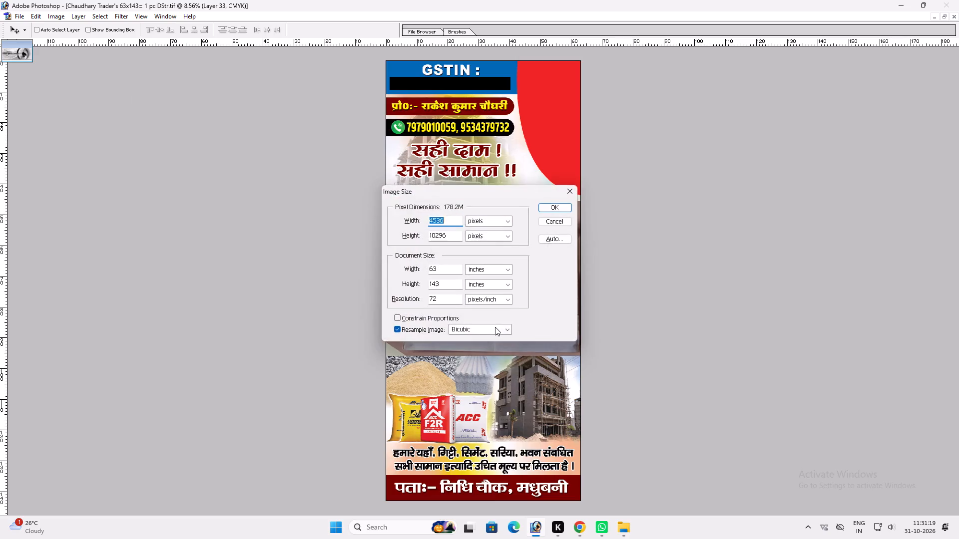
{"action": "key", "text": "Tab"}
{"action": "key", "text": "Tab"}
{"action": "key", "text": "Tab"}
{"action": "key", "text": "Tab"}
{"action": "key", "text": "Tab"}
{"action": "key", "text": "shift+Tab"}
{"action": "type", "text": "53"}
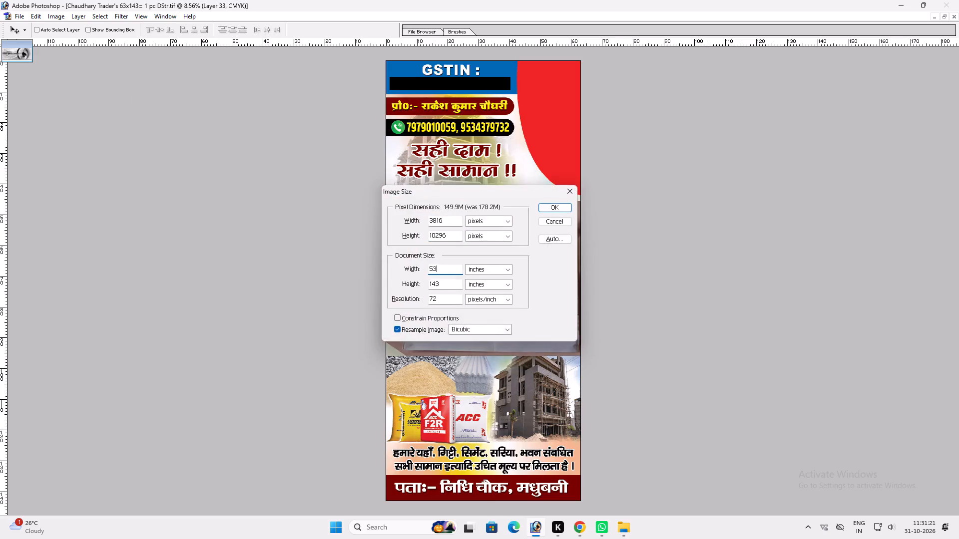
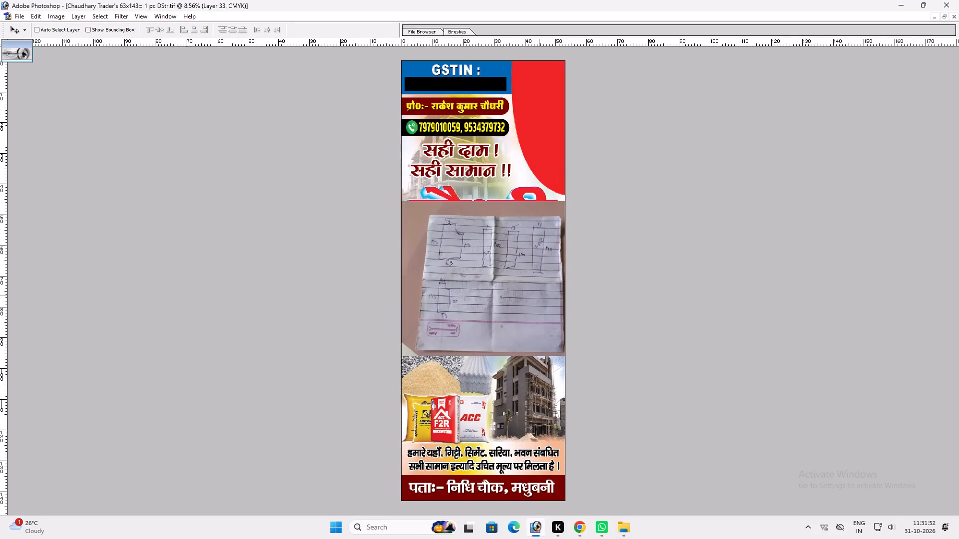
Send the photo of the handwritten measurements behind all the banner layers.
{"action": "left_click", "coordinate": [539, 294], "text": "ctrl"}
{"action": "key", "text": "ctrl+shift+bracketleft"}
{"action": "type", "text": "vv"}
Inspect the shop name and product images in the middle of the banner up close.
{"action": "key", "text": "ctrl+plus"}
{"action": "key", "text": "ctrl+plus"}
{"action": "key", "text": "v"}
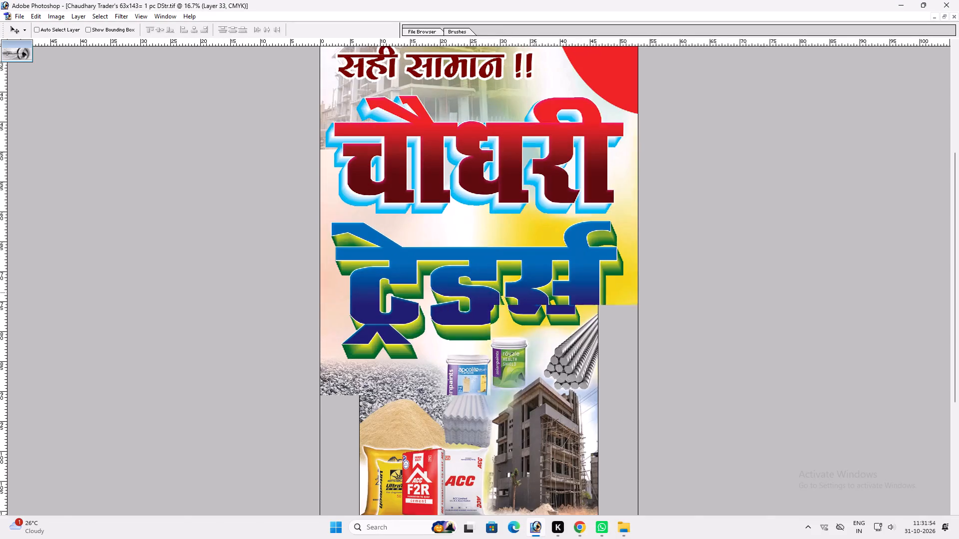
{"action": "key", "text": "space"}
{"action": "key", "text": "space"}
{"action": "key", "text": "space"}
{"action": "key", "text": "space"}
{"action": "key", "text": "space"}
{"action": "right_click", "coordinate": [500, 280]}
{"action": "left_click_drag", "start_coordinate": [506, 281], "coordinate": [513, 283]}
{"action": "key", "text": "v"}
Add a guide at 43 inches and show the guides over the banner.
{"action": "key", "text": "alt+b"}
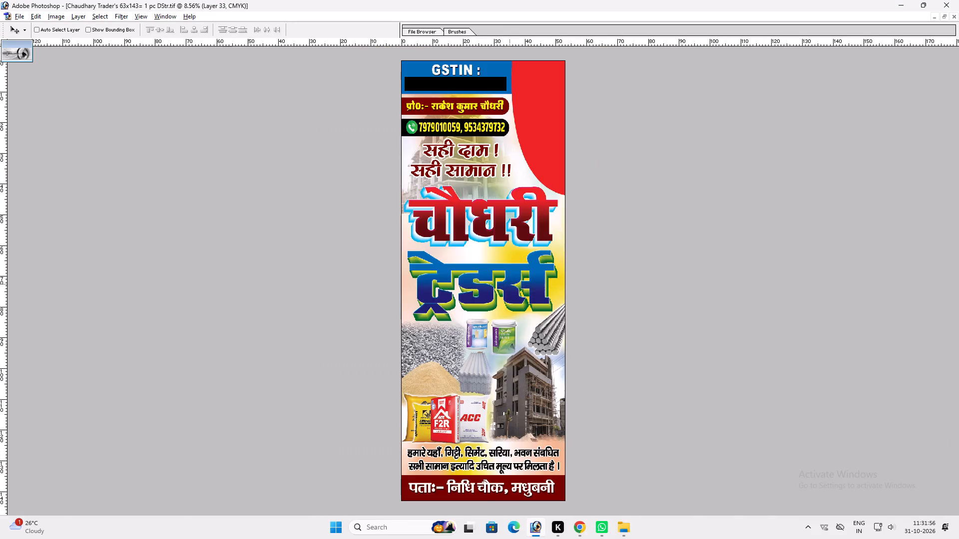
{"action": "key", "text": "alt+v"}
{"action": "key", "text": "alt+e"}
{"action": "type", "text": "43"}
{"action": "key", "text": "Return"}
{"action": "key", "text": "ctrl+z"}
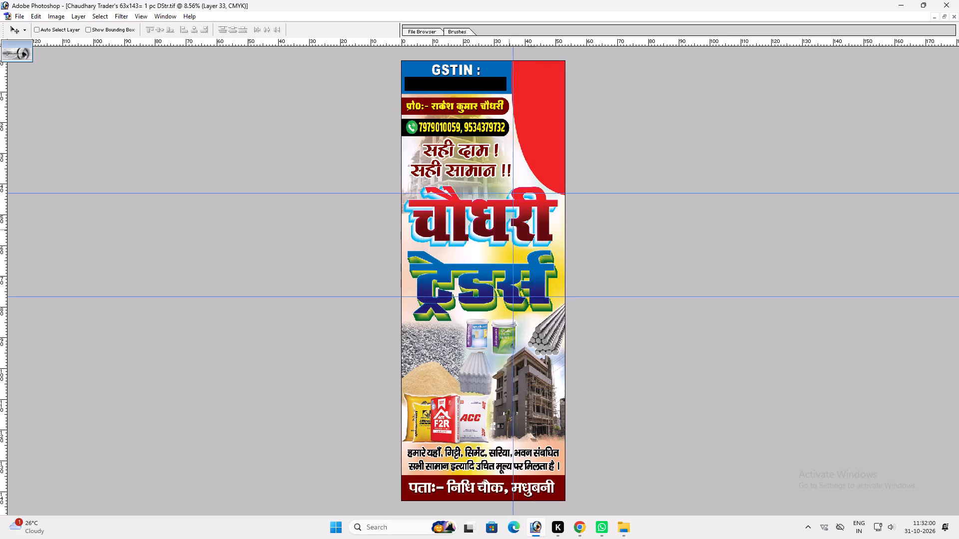
{"action": "key", "text": "ctrl+h"}
Look over the banner from the GSTIN header down to the address strip, checking the artwork against the guides.
{"action": "key", "text": "ctrl+plus"}
{"action": "key", "text": "space"}
{"action": "key", "text": "space"}
{"action": "key", "text": "space"}
{"action": "key", "text": "space"}
{"action": "key", "text": "space"}
{"action": "key", "text": "space"}
{"action": "key", "text": "space"}
{"action": "key", "text": "space"}
{"action": "left_click_drag", "start_coordinate": [535, 183], "coordinate": [517, 384]}
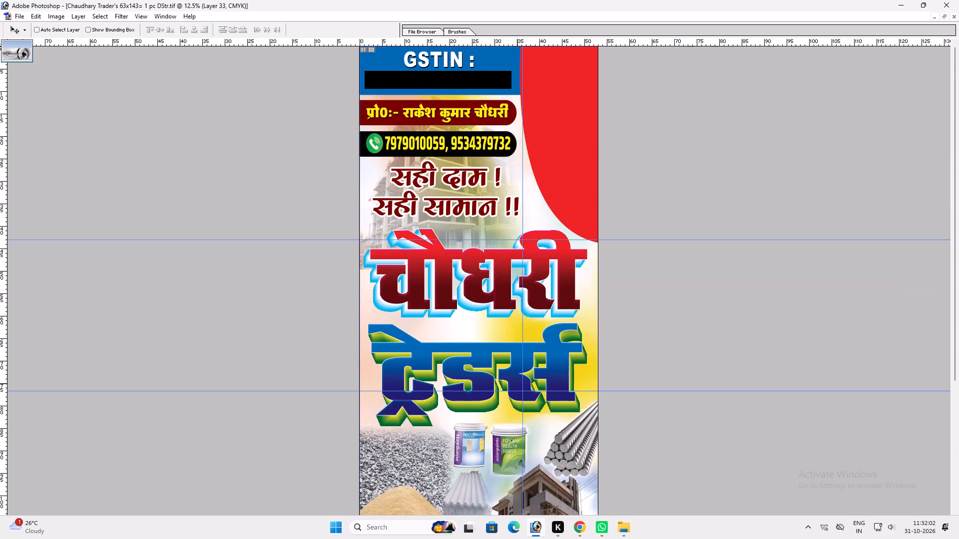
{"action": "left_click_drag", "start_coordinate": [517, 384], "coordinate": [517, 374]}
{"action": "key", "text": "space"}
{"action": "key", "text": "space"}
{"action": "key", "text": "space"}
{"action": "key", "text": "space"}
{"action": "key", "text": "space"}
{"action": "key", "text": "space"}
{"action": "key", "text": "space"}
{"action": "key", "text": "space"}
{"action": "key", "text": "space"}
{"action": "key", "text": "space"}
{"action": "key", "text": "space"}
{"action": "key", "text": "space"}
{"action": "key", "text": "space"}
{"action": "key", "text": "space"}
{"action": "key", "text": "space"}
{"action": "key", "text": "space"}
{"action": "key", "text": "space"}
{"action": "key", "text": "space"}
{"action": "key", "text": "space"}
{"action": "key", "text": "space"}
{"action": "left_click_drag", "start_coordinate": [494, 128], "coordinate": [496, 195]}
{"action": "left_click_drag", "start_coordinate": [487, 262], "coordinate": [501, 86]}
{"action": "left_click_drag", "start_coordinate": [491, 282], "coordinate": [506, 209]}
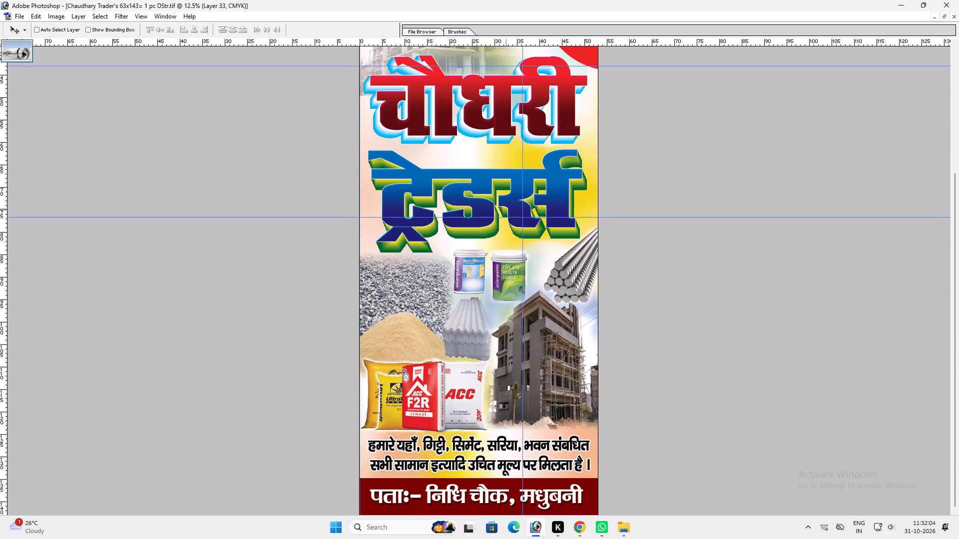
{"action": "left_click_drag", "start_coordinate": [506, 209], "coordinate": [526, 60]}
{"action": "right_click_drag", "start_coordinate": [458, 303], "coordinate": [473, 308]}
{"action": "left_click", "coordinate": [479, 310]}
Save the banner as a separate TIFF file, changing the size in its file name to 53x143.
{"action": "key", "text": "ctrl+shift+s"}
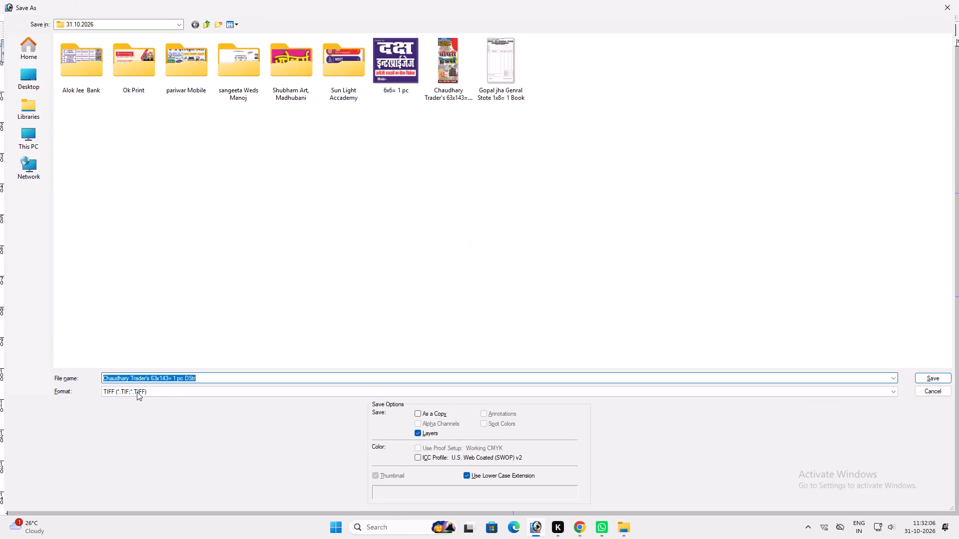
{"action": "left_click_drag", "start_coordinate": [157, 380], "coordinate": [152, 381]}
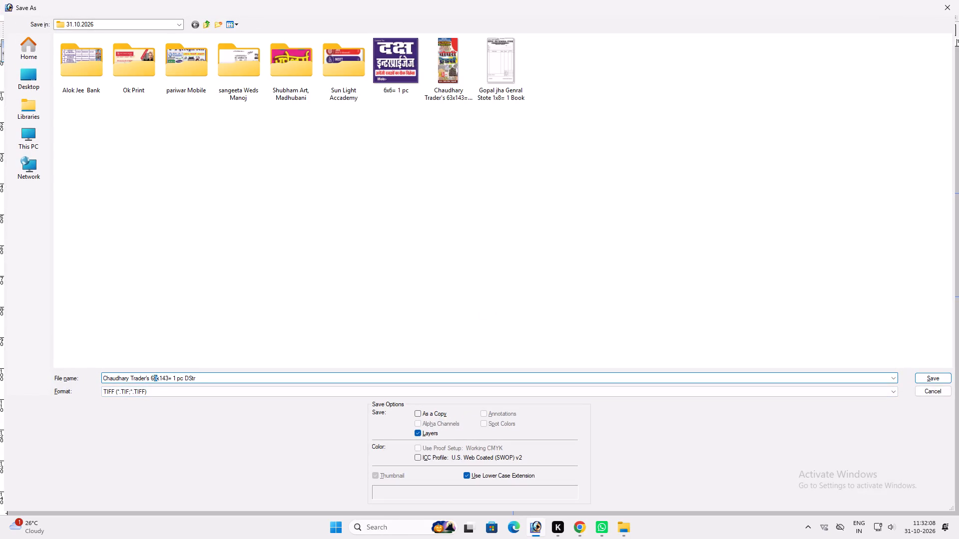
{"action": "left_click_drag", "start_coordinate": [152, 381], "coordinate": [149, 381]}
{"action": "type", "text": "53"}
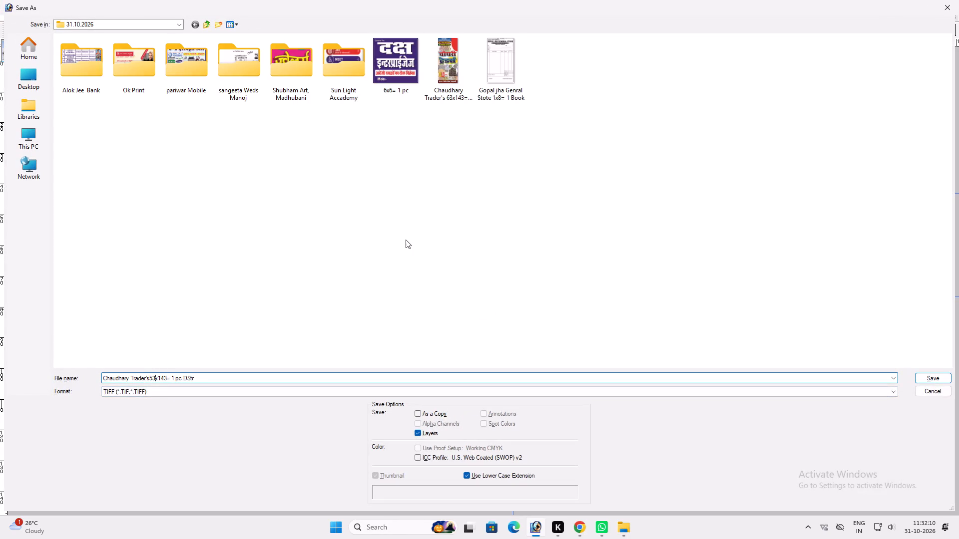
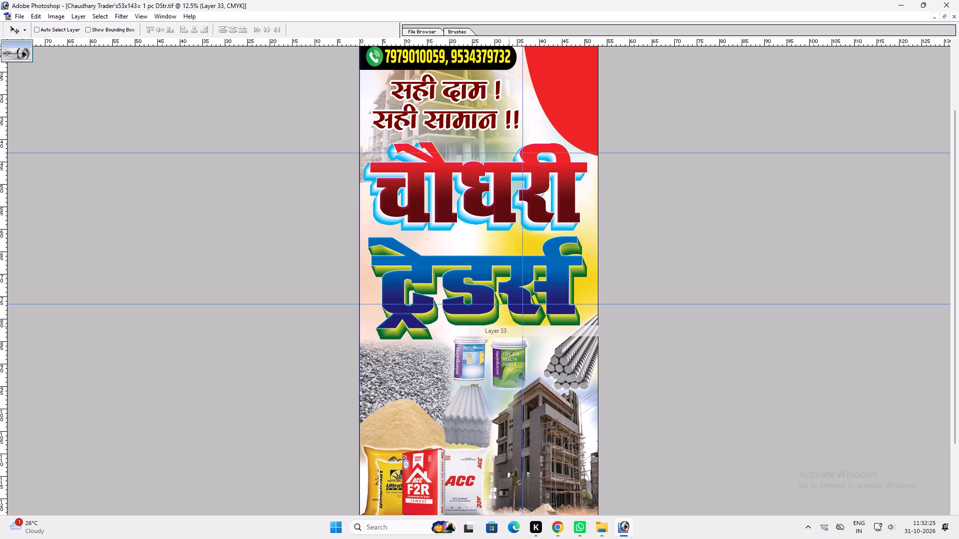
Bring the photographed measurement sheet to the front of the banner and read its handwritten sizes up close.
{"action": "key", "text": "ctrl+shift+bracketright"}
{"action": "key", "text": "v"}
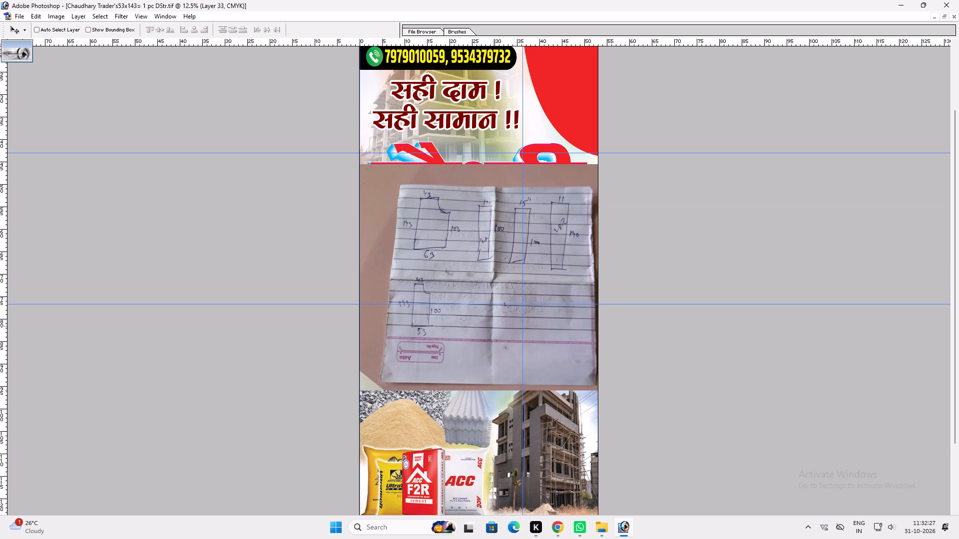
{"action": "scroll", "coordinate": [468, 281], "scroll_direction": "up", "scroll_amount": 5}
{"action": "key", "text": "ctrl+plus"}
{"action": "key", "text": "ctrl+plus"}
{"action": "key", "text": "ctrl+plus"}
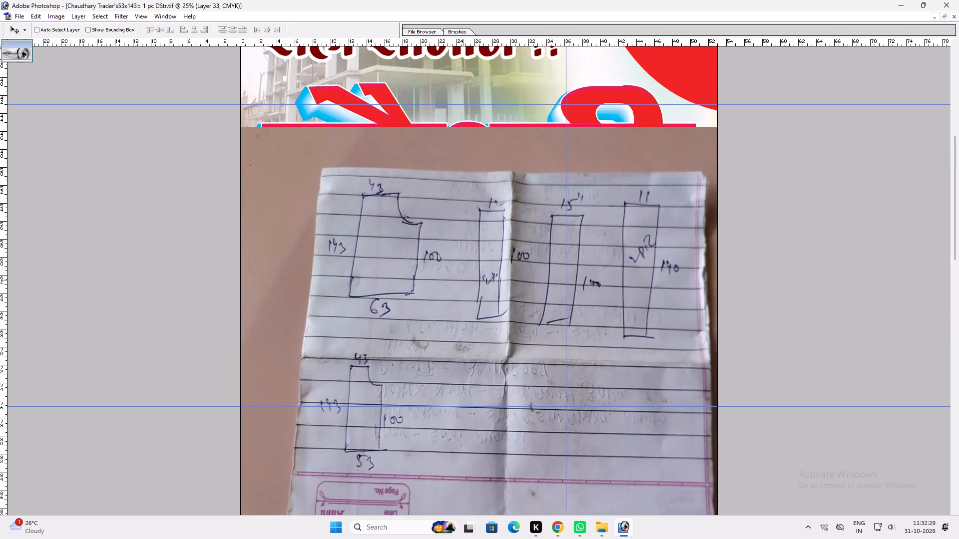
{"action": "key", "text": "ctrl+space"}
{"action": "key", "text": "ctrl+space"}
{"action": "key", "text": "ctrl+space"}
{"action": "key", "text": "ctrl+space"}
{"action": "key", "text": "ctrl+space"}
{"action": "key", "text": "ctrl+space"}
{"action": "key", "text": "ctrl+space"}
{"action": "key", "text": "ctrl+space"}
{"action": "key", "text": "ctrl+space"}
{"action": "key", "text": "ctrl+space"}
{"action": "key", "text": "ctrl+space"}
{"action": "key", "text": "ctrl+space"}
{"action": "key", "text": "ctrl+space"}
{"action": "key", "text": "ctrl+space"}
{"action": "key", "text": "ctrl+space"}
{"action": "key", "text": "ctrl+space"}
{"action": "key", "text": "ctrl+space"}
{"action": "key", "text": "ctrl+space"}
{"action": "key", "text": "ctrl+space"}
{"action": "key", "text": "ctrl+space"}
{"action": "left_click_drag", "start_coordinate": [464, 280], "coordinate": [460, 314]}
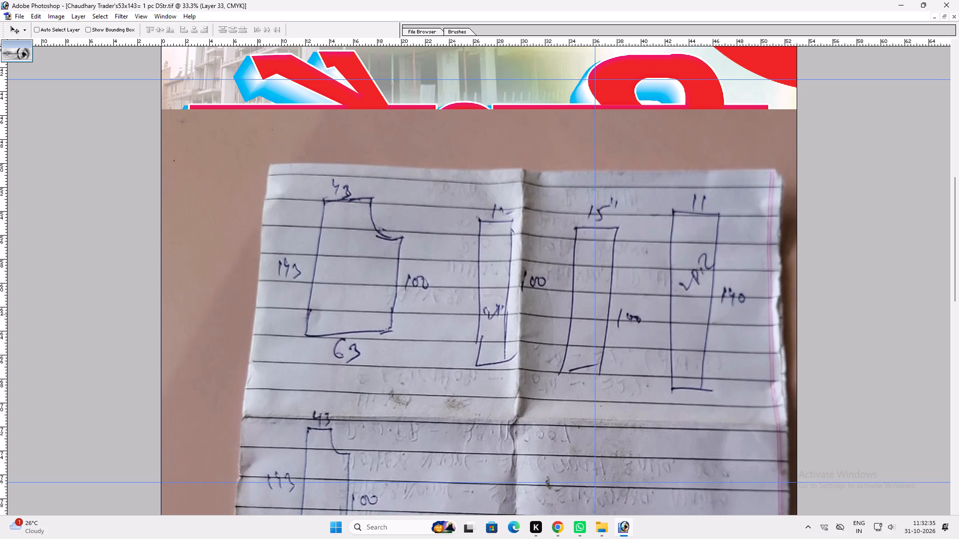
{"action": "key", "text": "space"}
{"action": "key", "text": "space"}
{"action": "right_click_drag", "start_coordinate": [451, 305], "coordinate": [472, 310]}
{"action": "left_click_drag", "start_coordinate": [484, 310], "coordinate": [492, 313]}
{"action": "key", "text": "v"}
{"action": "key", "text": "v"}
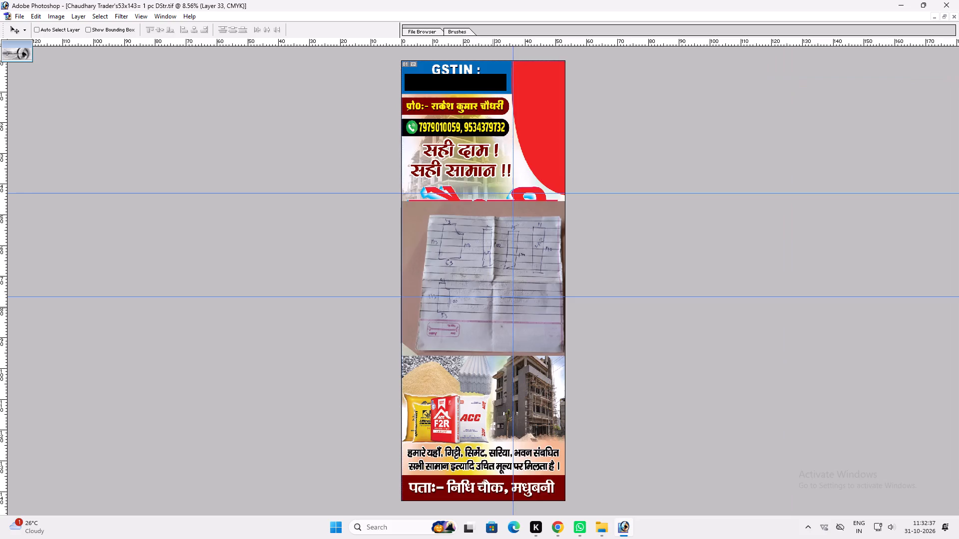
Create a new blank CMYK document 12 inches wide and 100 inches high at 72 pixels/inch.
{"action": "key", "text": "ctrl+n"}
{"action": "key", "text": "Tab"}
{"action": "key", "text": "1"}
{"action": "key", "text": "Tab"}
{"action": "type", "text": "12"}
{"action": "key", "text": "Tab"}
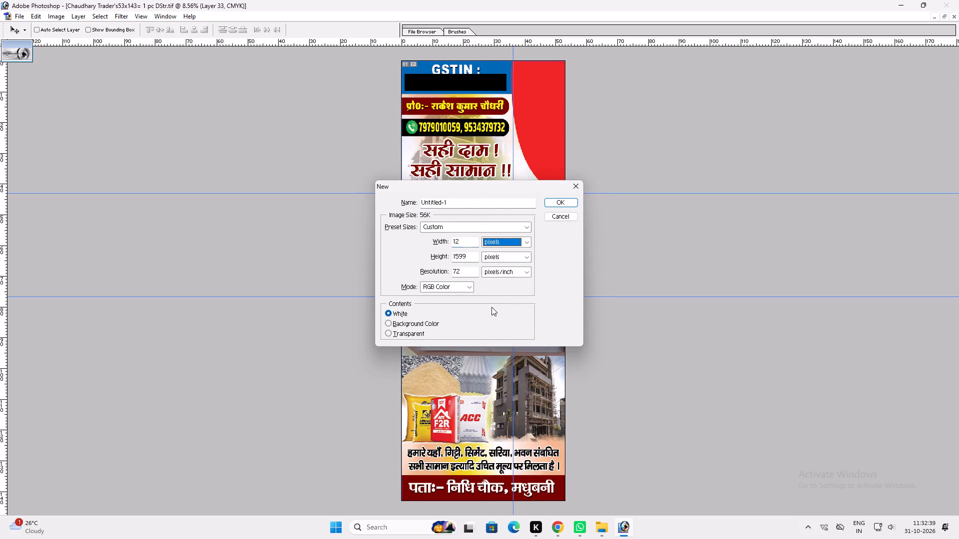
{"action": "key", "text": "Down"}
{"action": "key", "text": "Tab"}
{"action": "type", "text": "100"}
{"action": "key", "text": "Tab"}
{"action": "key", "text": "Down"}
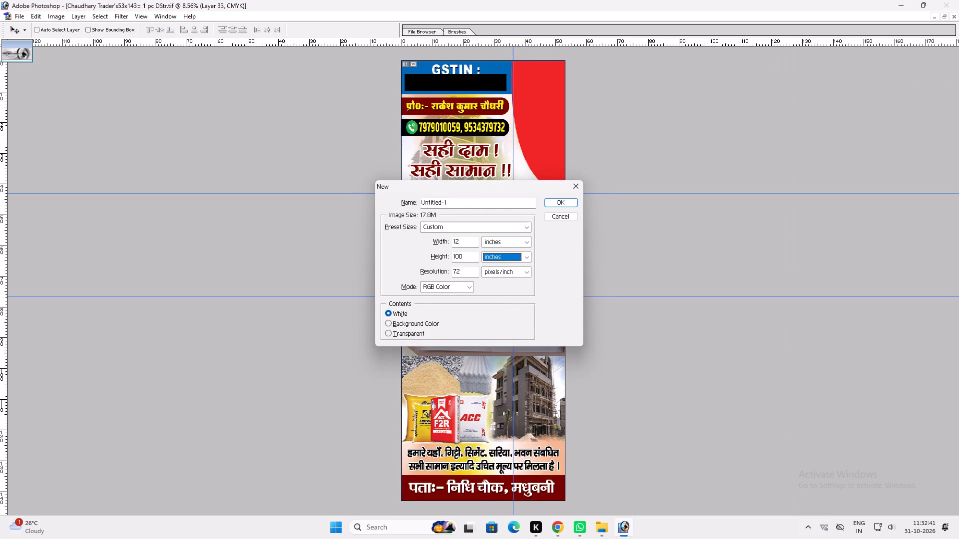
{"action": "key", "text": "Tab"}
{"action": "key", "text": "Tab"}
{"action": "key", "text": "Tab"}
{"action": "key", "text": "Right"}
{"action": "key", "text": "Return"}
{"action": "key", "text": "v"}
{"action": "key", "text": "v"}
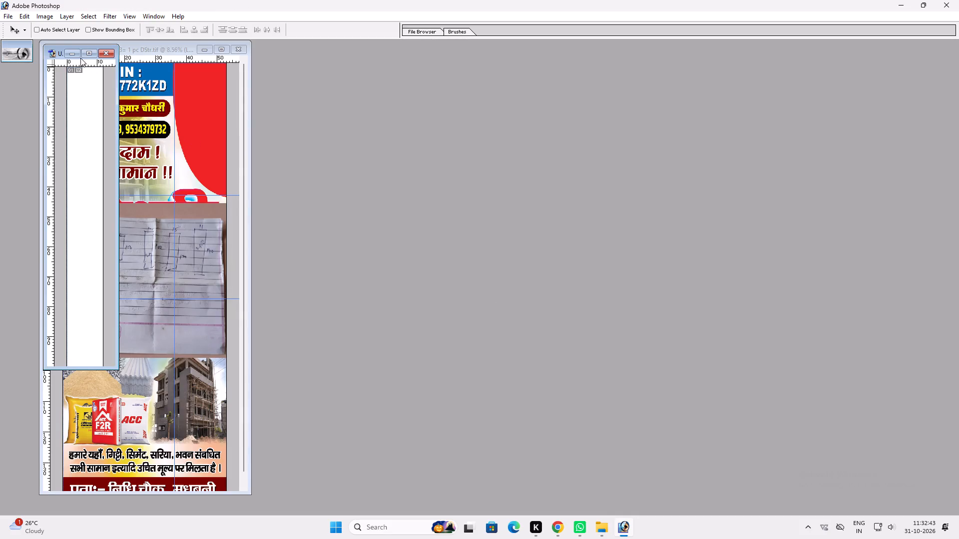
Cut the new document's white fill and paste it back as a separate layer.
{"action": "left_click", "coordinate": [85, 54]}
{"action": "key", "text": "ctrl+0"}
{"action": "key", "text": "ctrl+a"}
{"action": "key", "text": "ctrl+x"}
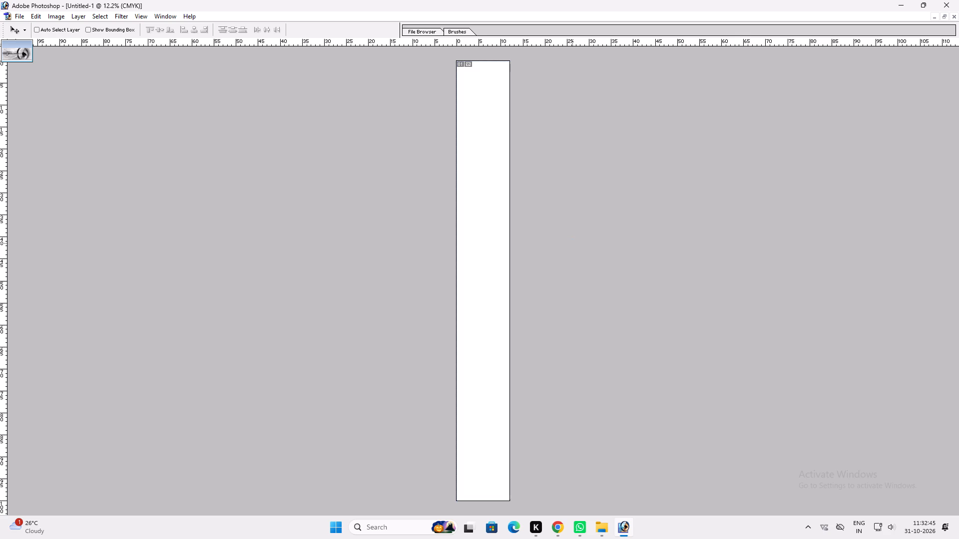
{"action": "key", "text": "ctrl+v"}
{"action": "key", "text": "alt+l"}
{"action": "key", "text": "alt+y"}
{"action": "key", "text": "n"}
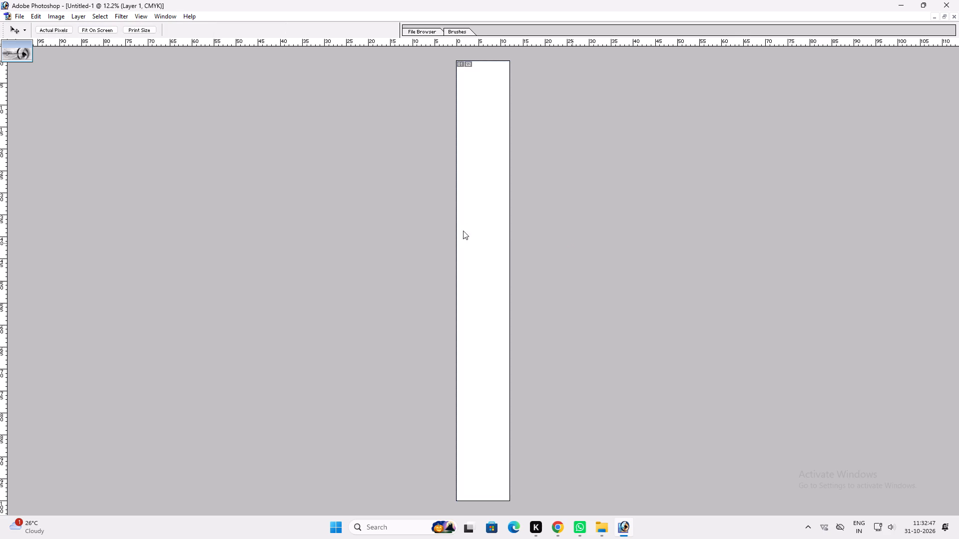
{"action": "key", "text": "Return"}
Copy the banner's soft multicoloured background into the 12x100 document and position it to cover the whole canvas.
{"action": "key", "text": "f"}
{"action": "key", "text": "f"}
{"action": "key", "text": "f"}
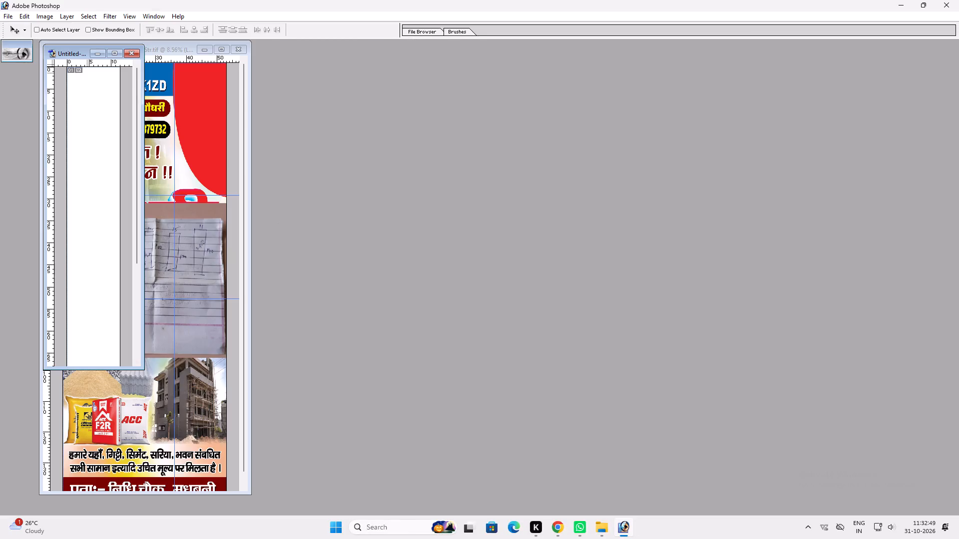
{"action": "left_click_drag", "start_coordinate": [72, 51], "coordinate": [406, 39]}
{"action": "left_click", "coordinate": [119, 155]}
{"action": "key", "text": "v"}
{"action": "left_click", "coordinate": [184, 179], "text": "ctrl"}
{"action": "left_click_drag", "start_coordinate": [184, 179], "coordinate": [217, 186]}
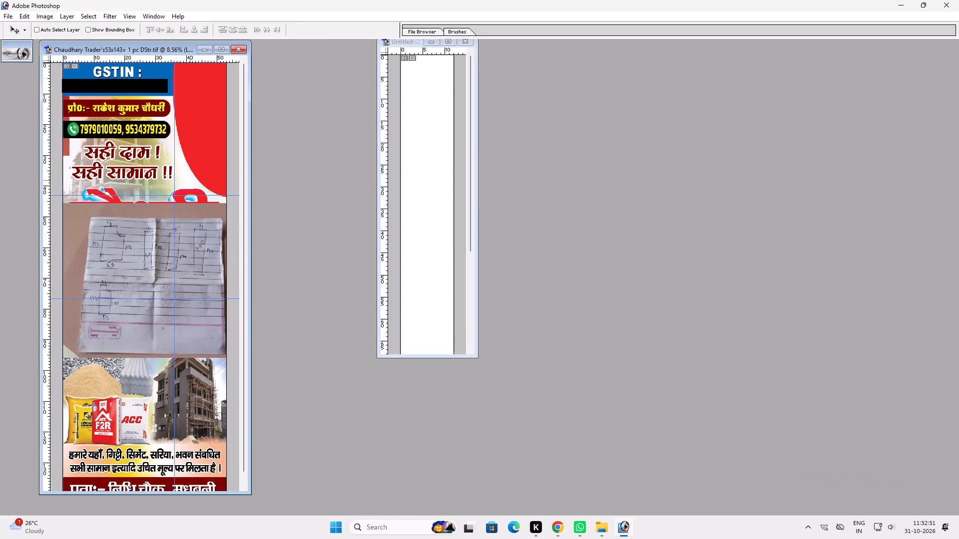
{"action": "left_click_drag", "start_coordinate": [217, 186], "coordinate": [441, 149]}
{"action": "key", "text": "v"}
{"action": "left_click", "coordinate": [453, 39]}
{"action": "key", "text": "v"}
{"action": "key", "text": "v"}
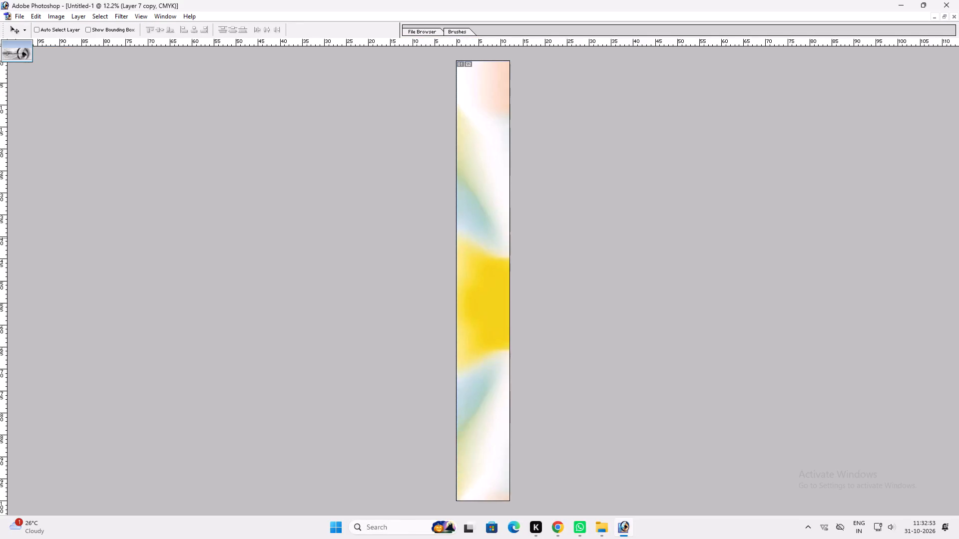
{"action": "left_click_drag", "start_coordinate": [510, 238], "coordinate": [507, 232]}
Copy the banner's GSTIN text into the 12x100 strip, scale it down to the strip's width and place it at the top.
{"action": "type", "text": "fff"}
{"action": "left_click", "coordinate": [147, 190]}
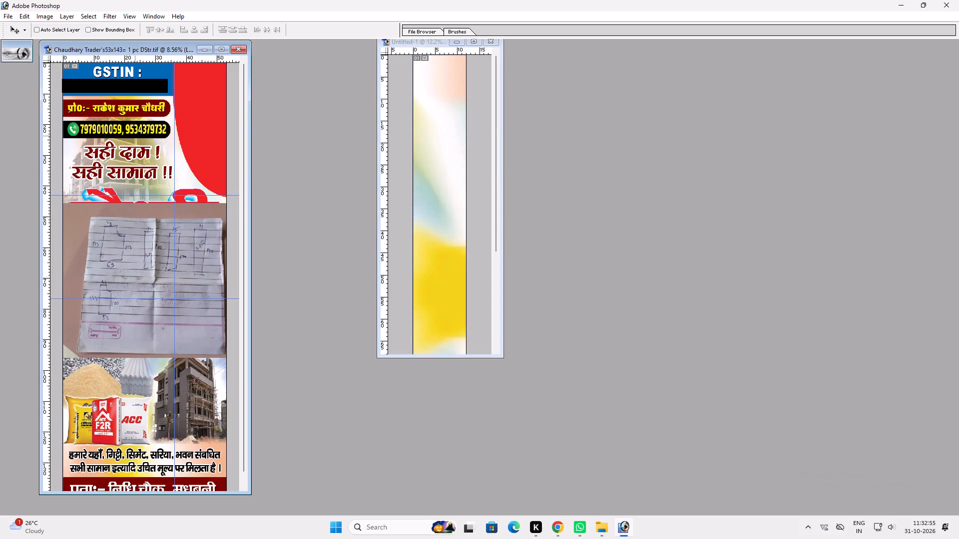
{"action": "left_click", "coordinate": [127, 69], "text": "ctrl"}
{"action": "left_click_drag", "start_coordinate": [126, 70], "coordinate": [146, 77]}
{"action": "key", "text": "ctrl+z"}
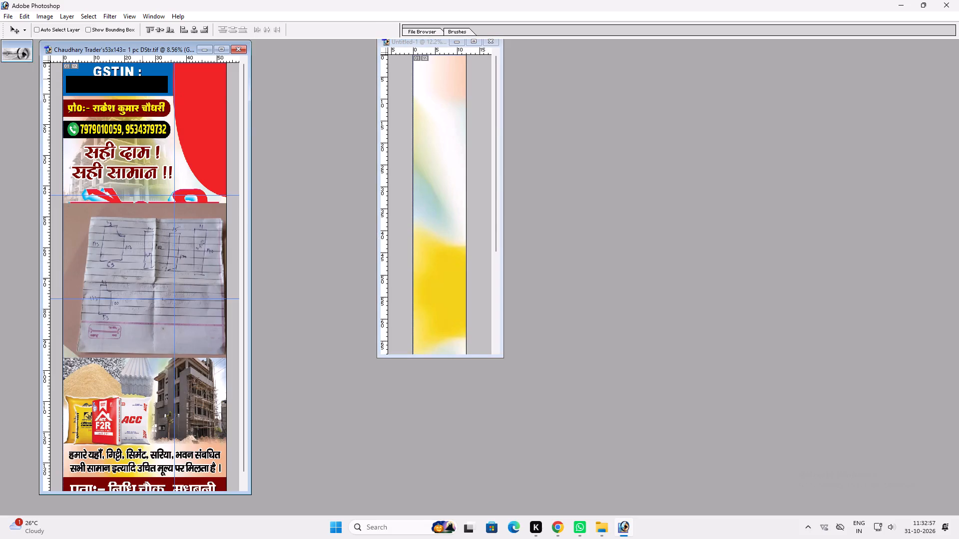
{"action": "left_click_drag", "start_coordinate": [141, 79], "coordinate": [459, 99]}
{"action": "left_click", "coordinate": [478, 41]}
{"action": "key", "text": "ctrl+t"}
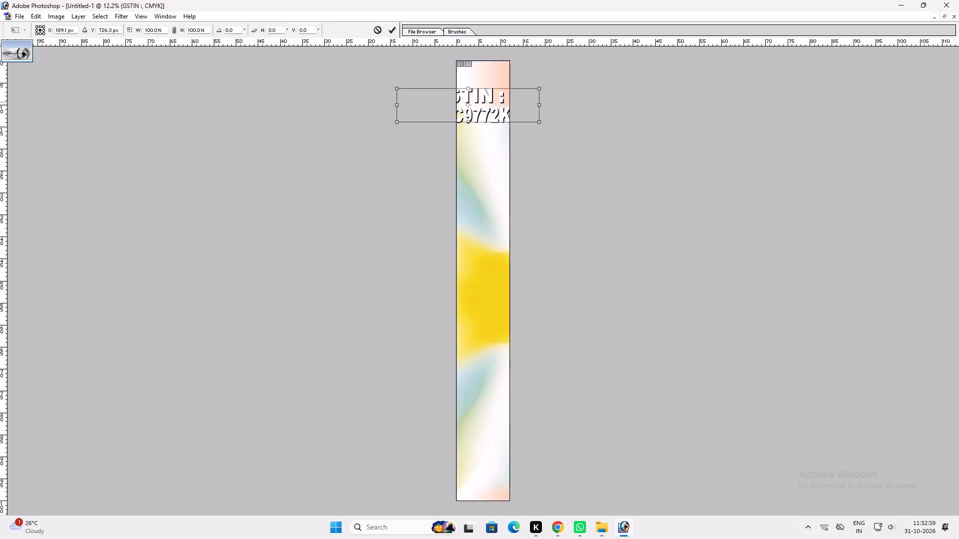
{"action": "left_click_drag", "start_coordinate": [538, 119], "coordinate": [496, 110], "text": "alt+shift"}
{"action": "key", "text": "Return"}
{"action": "key", "text": "v"}
{"action": "left_click_drag", "start_coordinate": [484, 120], "coordinate": [499, 93]}
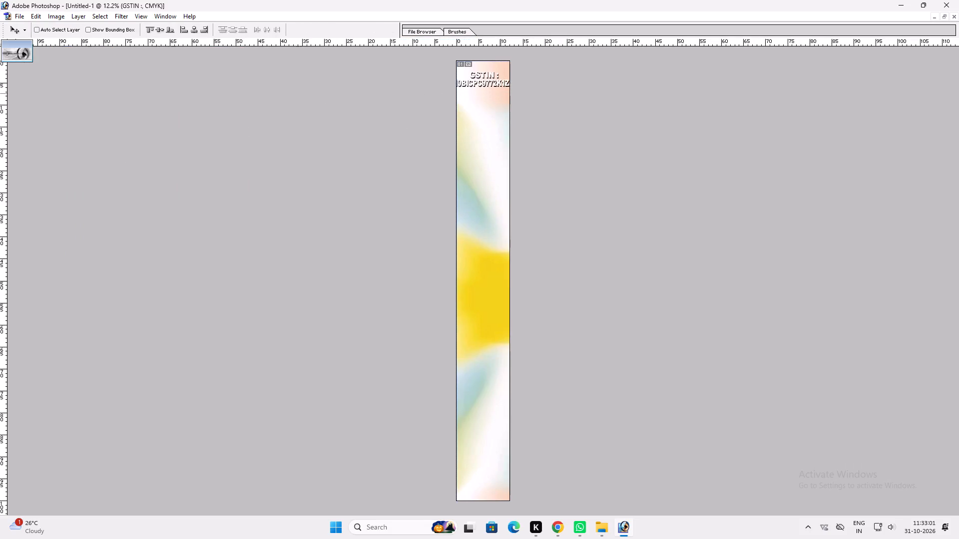
{"action": "left_click_drag", "start_coordinate": [499, 93], "coordinate": [499, 92]}
Copy the banner's blue header band into the strip and position it over about the top 7 inches.
{"action": "key", "text": "ctrl+plus"}
{"action": "key", "text": "ctrl+plus"}
{"action": "key", "text": "space"}
{"action": "key", "text": "space"}
{"action": "key", "text": "space"}
{"action": "key", "text": "space"}
{"action": "key", "text": "space"}
{"action": "key", "text": "space"}
{"action": "key", "text": "space"}
{"action": "key", "text": "space"}
{"action": "key", "text": "space"}
{"action": "key", "text": "space"}
{"action": "key", "text": "space"}
{"action": "key", "text": "space"}
{"action": "key", "text": "space"}
{"action": "key", "text": "space"}
{"action": "key", "text": "space"}
{"action": "key", "text": "space"}
{"action": "key", "text": "space"}
{"action": "key", "text": "space"}
{"action": "key", "text": "space"}
{"action": "key", "text": "space"}
{"action": "left_click_drag", "start_coordinate": [495, 92], "coordinate": [457, 433]}
{"action": "right_click", "coordinate": [434, 277]}
{"action": "right_click_drag", "start_coordinate": [452, 220], "coordinate": [469, 224]}
{"action": "left_click_drag", "start_coordinate": [471, 224], "coordinate": [475, 227]}
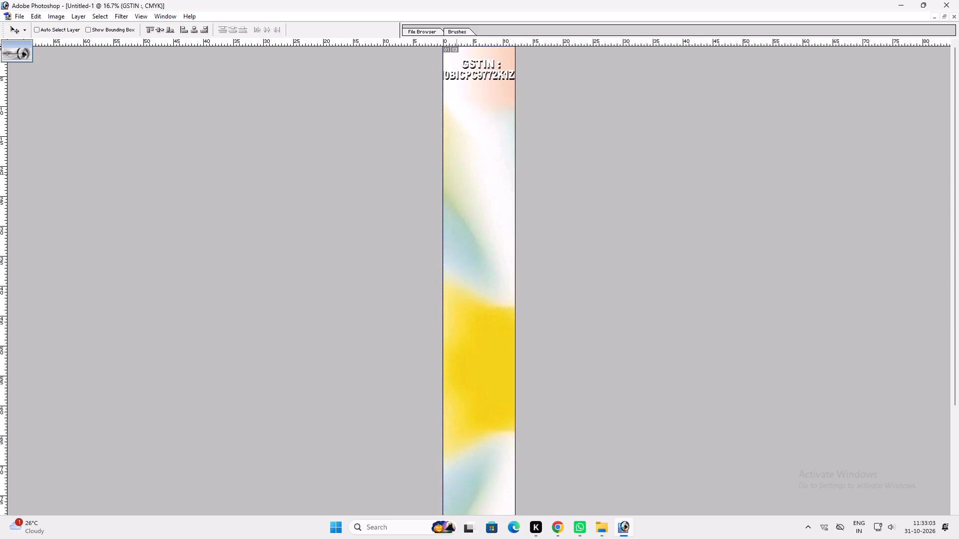
{"action": "key", "text": "f"}
{"action": "key", "text": "f"}
{"action": "key", "text": "f"}
{"action": "left_click", "coordinate": [172, 114]}
{"action": "left_click", "coordinate": [149, 72], "text": "ctrl"}
{"action": "left_click_drag", "start_coordinate": [149, 72], "coordinate": [447, 122]}
{"action": "type", "text": "ff"}
{"action": "key", "text": "f"}
{"action": "left_click_drag", "start_coordinate": [462, 135], "coordinate": [468, 86]}
{"action": "left_click", "coordinate": [490, 42]}
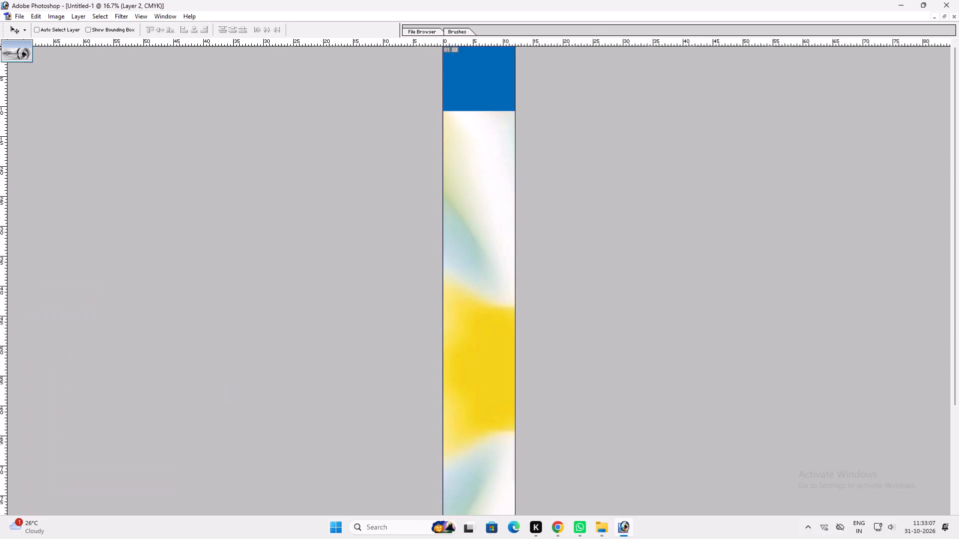
{"action": "key", "text": "ctrl+t"}
{"action": "left_click_drag", "start_coordinate": [483, 105], "coordinate": [479, 84], "text": "shift"}
{"action": "key", "text": "Return"}
{"action": "key", "text": "v"}
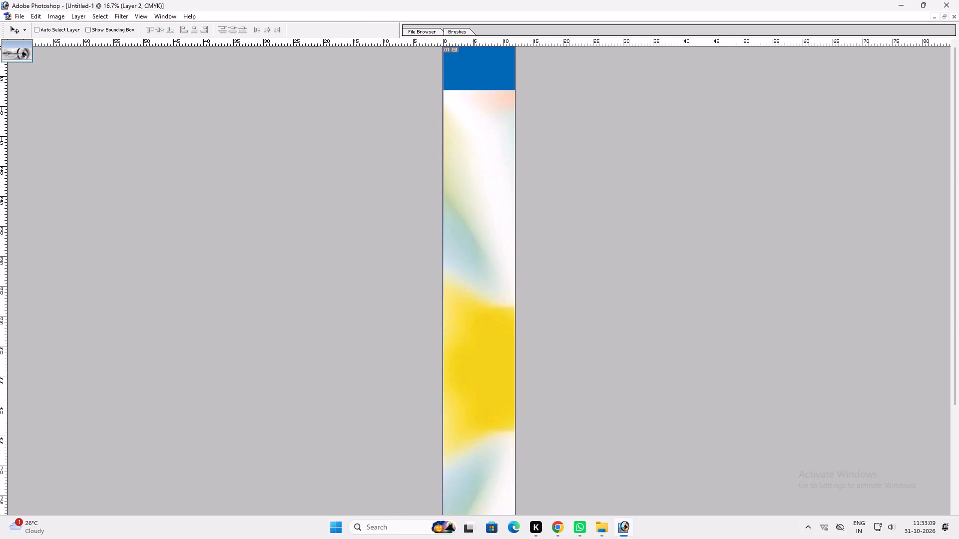
Reorder the blue band's layer so it sits behind the GSTIN text but above the strip's background.
{"action": "key", "text": "ctrl+0"}
{"action": "key", "text": "ctrl+shift+bracketleft"}
{"action": "key", "text": "ctrl+bracketright"}
{"action": "key", "text": "ctrl+bracketright"}
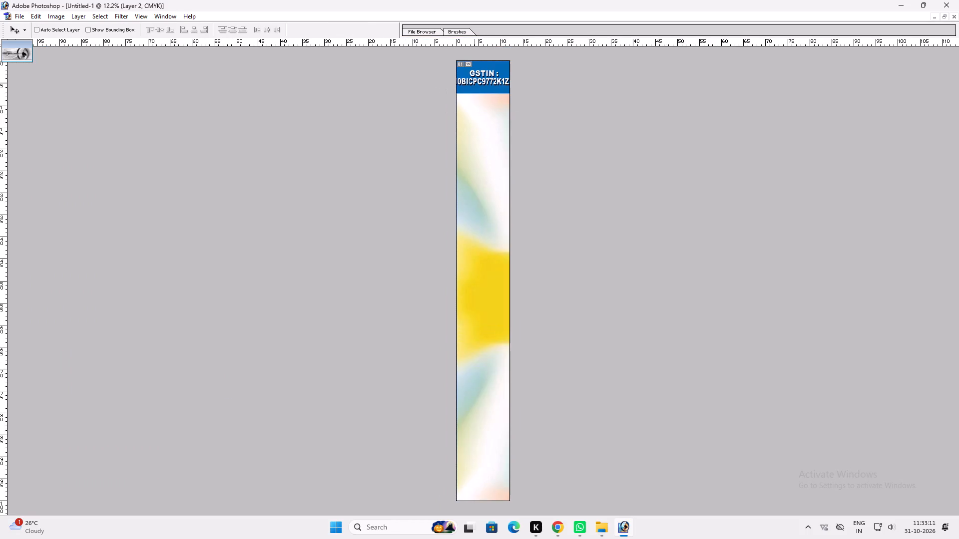
Scale the GSTIN text down slightly so it fits inside the blue band with side margins.
{"action": "key", "text": "ctrl+plus"}
{"action": "key", "text": "ctrl+plus"}
{"action": "key", "text": "space"}
{"action": "key", "text": "space"}
{"action": "left_click_drag", "start_coordinate": [475, 82], "coordinate": [510, 375]}
{"action": "key", "text": "ctrl+t"}
{"action": "key", "text": "Return"}
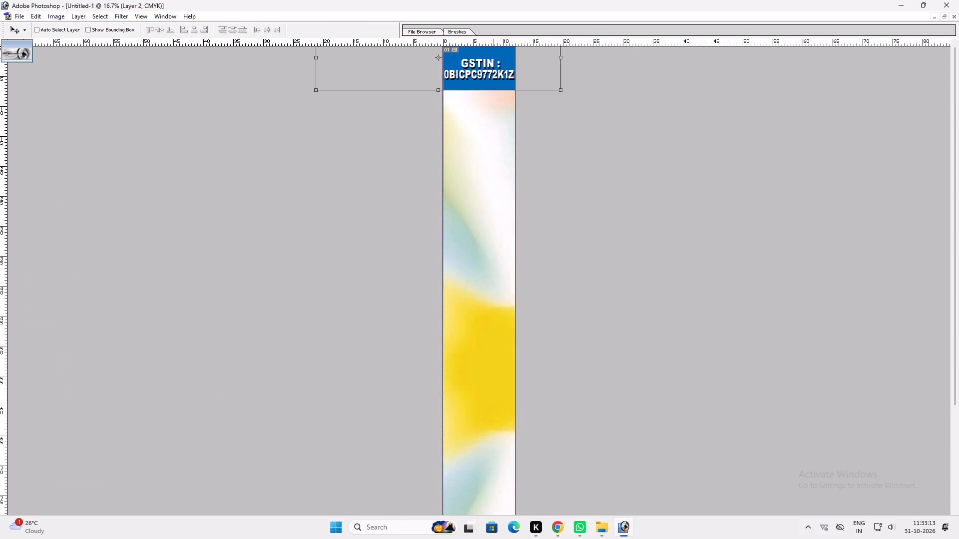
{"action": "left_click", "coordinate": [491, 64], "text": "ctrl"}
{"action": "key", "text": "ctrl+t"}
{"action": "left_click_drag", "start_coordinate": [517, 77], "coordinate": [510, 75], "text": "alt+shift"}
{"action": "left_click", "coordinate": [499, 63], "text": "shift"}
{"action": "key", "text": "Return"}
Try adjusting the line spacing of the GSTIN text in the blue band and nudge the text up slightly.
{"action": "key", "text": "t"}
{"action": "left_click", "coordinate": [484, 63]}
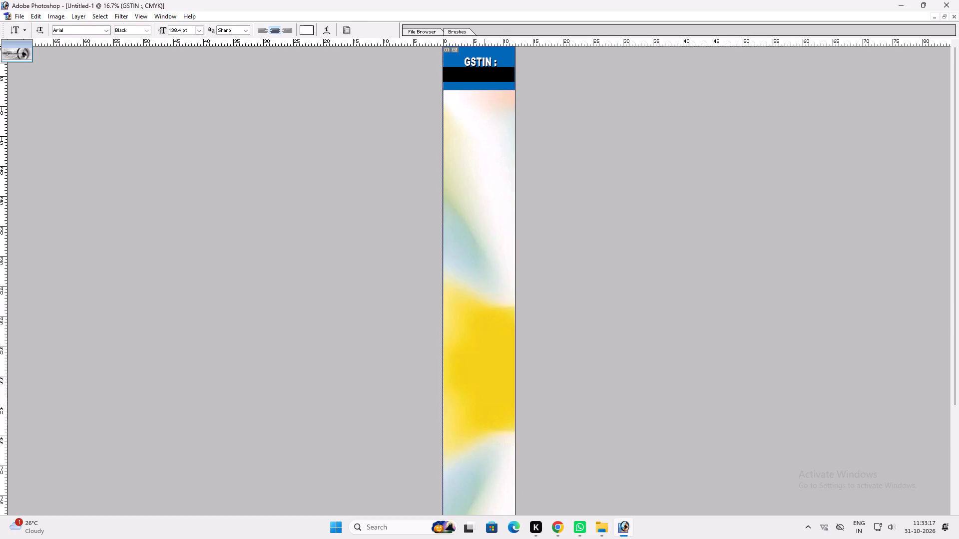
{"action": "left_click", "coordinate": [484, 63]}
{"action": "key", "text": "ctrl+a"}
{"action": "key", "text": "alt+Down"}
{"action": "key", "text": "alt+Down"}
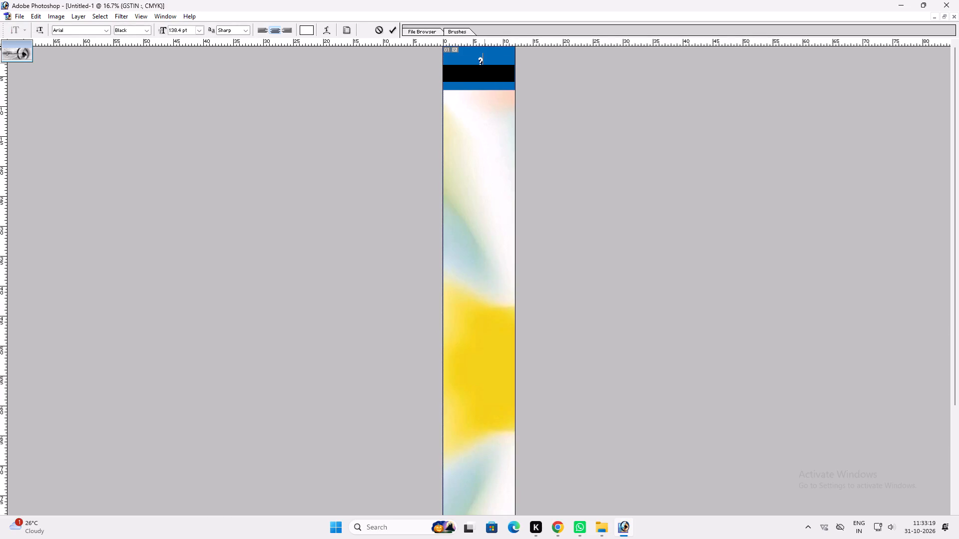
{"action": "key", "text": "ctrl+z"}
{"action": "left_click", "coordinate": [485, 72]}
{"action": "key", "text": "ctrl+a"}
{"action": "key", "text": "Return"}
{"action": "type", "text": "vv"}
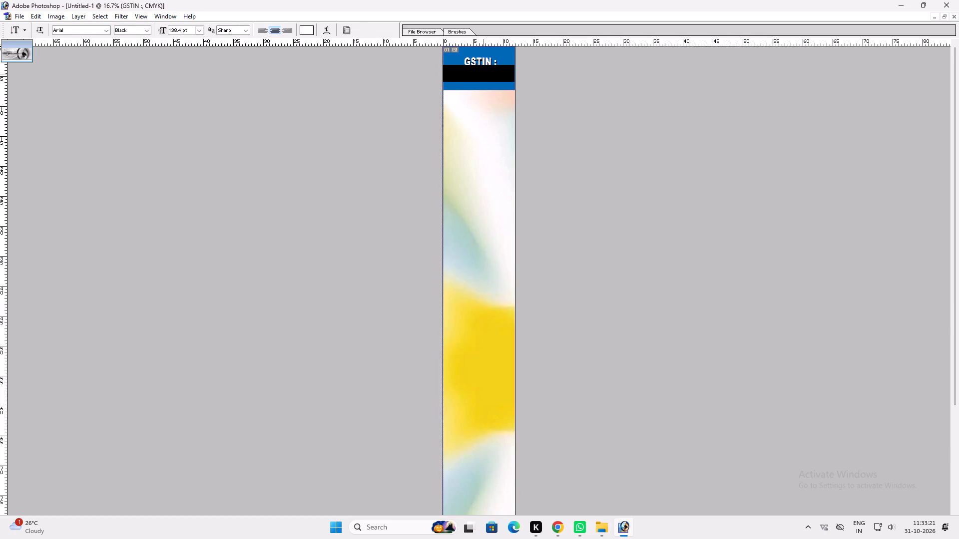
{"action": "key", "text": "Up"}
Reduce the blue band's height so it covers about the top 6 inches of the strip.
{"action": "left_click", "coordinate": [487, 82], "text": "ctrl"}
{"action": "key", "text": "ctrl+t"}
{"action": "left_click_drag", "start_coordinate": [487, 90], "coordinate": [487, 82]}
{"action": "key", "text": "Return"}
Reduce the drop shadow distance on the GSTIN heading so the shadow sits closer to the letters.
{"action": "key", "text": "ctrl+plus"}
{"action": "key", "text": "ctrl+plus"}
{"action": "key", "text": "ctrl+plus"}
{"action": "key", "text": "space"}
{"action": "key", "text": "space"}
{"action": "key", "text": "space"}
{"action": "key", "text": "space"}
{"action": "key", "text": "space"}
{"action": "key", "text": "space"}
{"action": "key", "text": "space"}
{"action": "key", "text": "space"}
{"action": "left_click_drag", "start_coordinate": [487, 82], "coordinate": [403, 538]}
{"action": "key", "text": "v"}
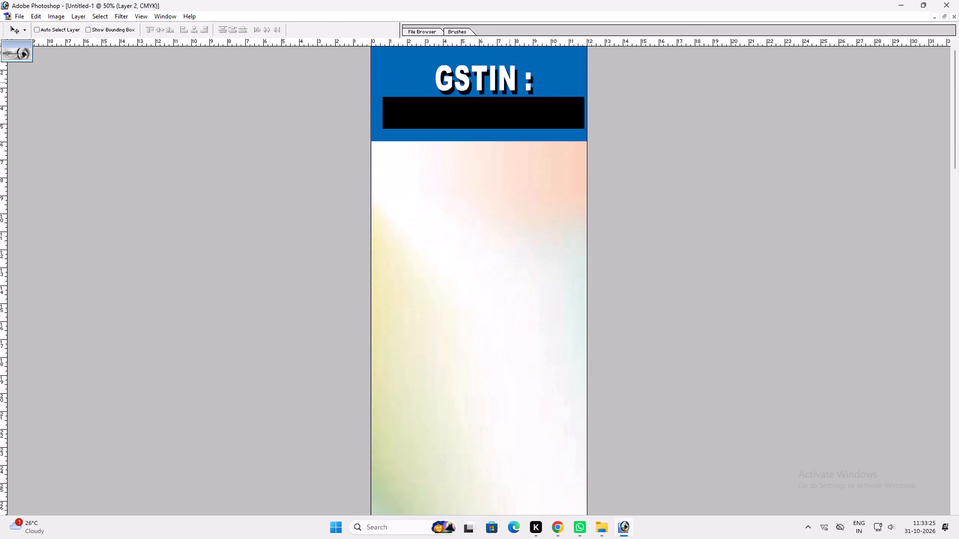
{"action": "left_click", "coordinate": [502, 71], "text": "ctrl"}
{"action": "key", "text": "alt+l"}
{"action": "type", "text": "yd"}
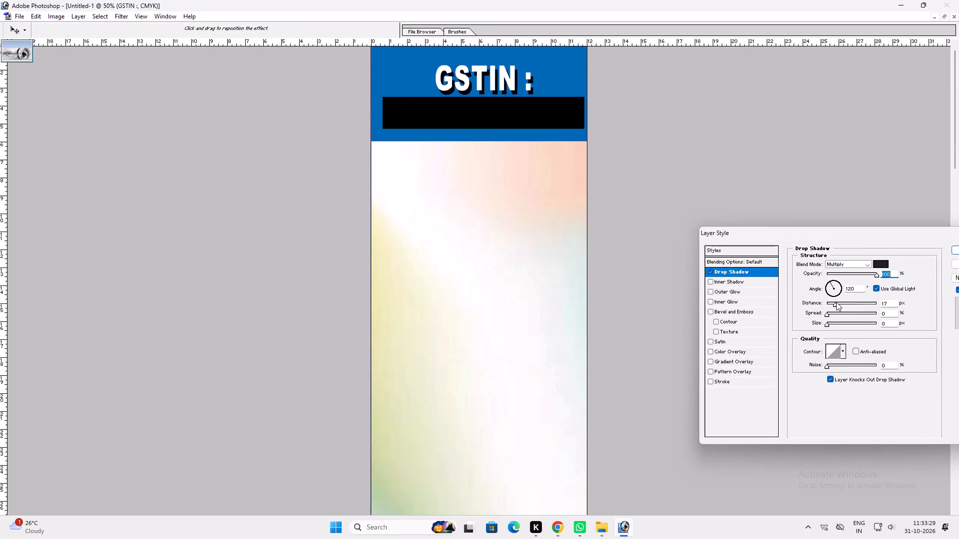
{"action": "left_click_drag", "start_coordinate": [836, 303], "coordinate": [831, 304]}
{"action": "key", "text": "Return"}
Copy the GSTIN heading's layer style and paste it onto the number line below it.
{"action": "key", "text": "v"}
{"action": "key", "text": "alt+l"}
{"action": "key", "text": "alt+y"}
{"action": "key", "text": "alt+c"}
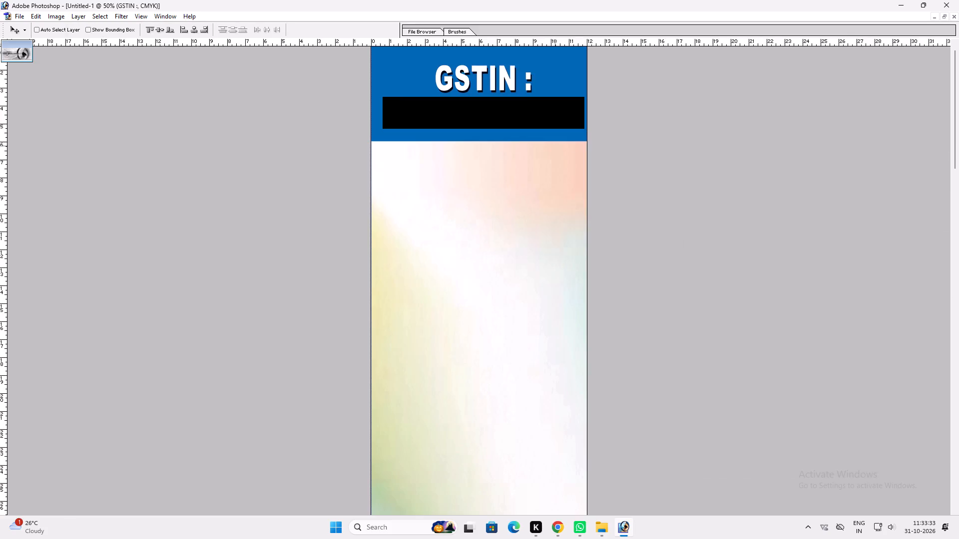
{"action": "left_click", "coordinate": [556, 119], "text": "ctrl"}
{"action": "key", "text": "alt+l"}
{"action": "key", "text": "alt+y"}
{"action": "type", "text": "pvv"}
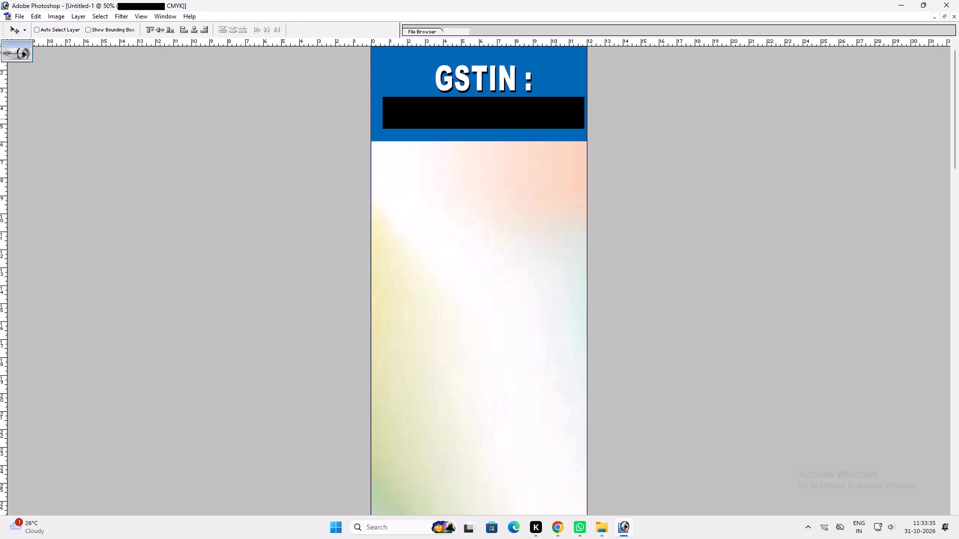
Move both GSTIN lines up slightly and stretch the number line a little taller.
{"action": "right_click", "coordinate": [532, 110], "text": "ctrl+shift"}
{"action": "left_click", "coordinate": [534, 114], "text": "ctrl+shift"}
{"action": "left_click_drag", "start_coordinate": [535, 115], "coordinate": [538, 121]}
{"action": "key", "text": "ctrl+z"}
{"action": "left_click", "coordinate": [512, 82], "text": "ctrl+shift"}
{"action": "left_click_drag", "start_coordinate": [512, 82], "coordinate": [512, 73]}
{"action": "key", "text": "ctrl+t"}
{"action": "left_click_drag", "start_coordinate": [507, 115], "coordinate": [504, 118], "text": "shift"}
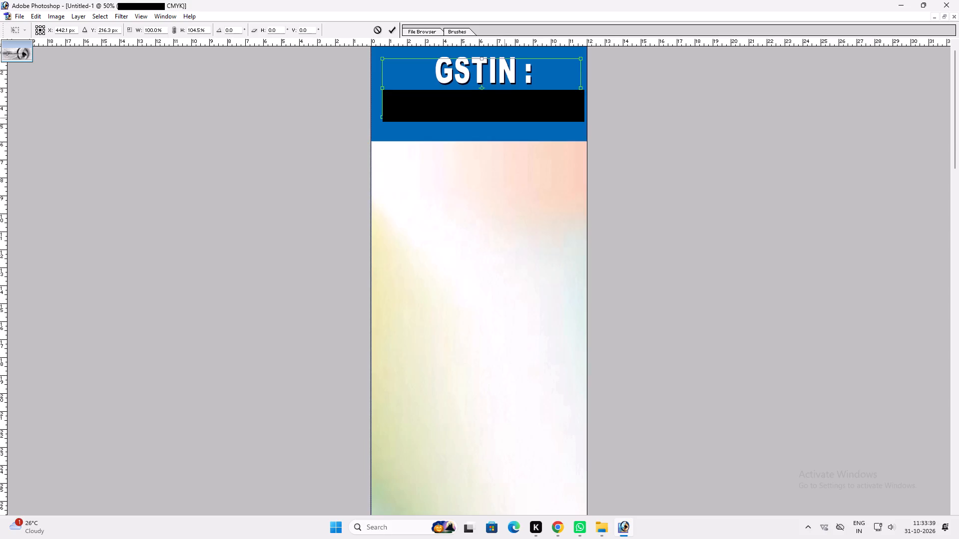
{"action": "left_click_drag", "start_coordinate": [504, 118], "coordinate": [503, 120], "text": "shift"}
{"action": "key", "text": "Return"}
{"action": "key", "text": "v"}
Shorten the blue band slightly from its bottom edge.
{"action": "left_click", "coordinate": [506, 128], "text": "ctrl"}
{"action": "key", "text": "ctrl+t"}
{"action": "left_click_drag", "start_coordinate": [510, 141], "coordinate": [517, 138], "text": "shift"}
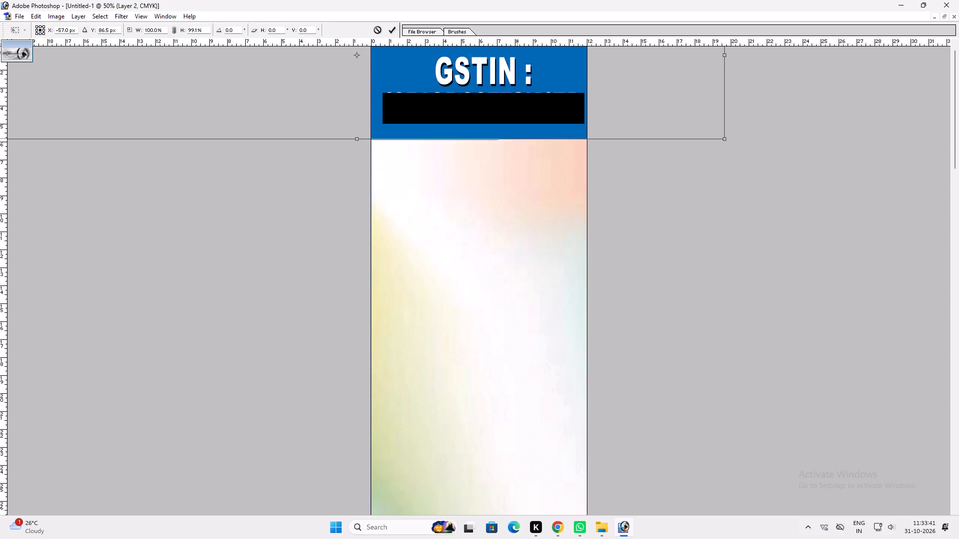
{"action": "left_click_drag", "start_coordinate": [517, 138], "coordinate": [520, 138], "text": "shift"}
{"action": "key", "text": "shift+Return"}
{"action": "key", "text": "v"}
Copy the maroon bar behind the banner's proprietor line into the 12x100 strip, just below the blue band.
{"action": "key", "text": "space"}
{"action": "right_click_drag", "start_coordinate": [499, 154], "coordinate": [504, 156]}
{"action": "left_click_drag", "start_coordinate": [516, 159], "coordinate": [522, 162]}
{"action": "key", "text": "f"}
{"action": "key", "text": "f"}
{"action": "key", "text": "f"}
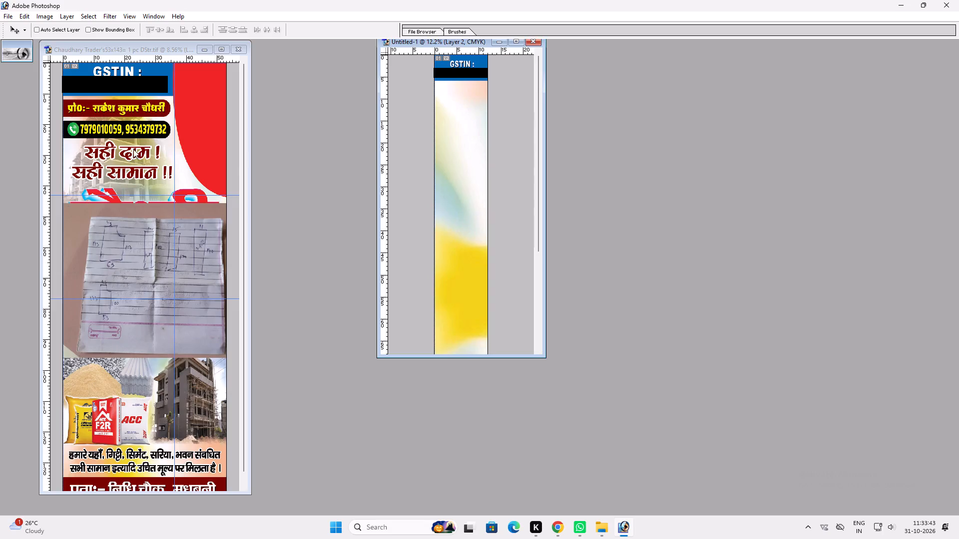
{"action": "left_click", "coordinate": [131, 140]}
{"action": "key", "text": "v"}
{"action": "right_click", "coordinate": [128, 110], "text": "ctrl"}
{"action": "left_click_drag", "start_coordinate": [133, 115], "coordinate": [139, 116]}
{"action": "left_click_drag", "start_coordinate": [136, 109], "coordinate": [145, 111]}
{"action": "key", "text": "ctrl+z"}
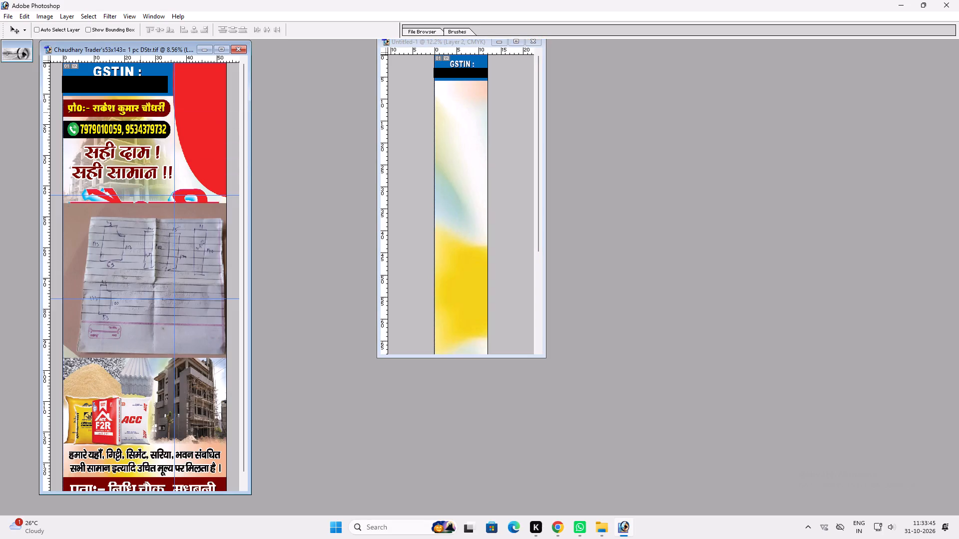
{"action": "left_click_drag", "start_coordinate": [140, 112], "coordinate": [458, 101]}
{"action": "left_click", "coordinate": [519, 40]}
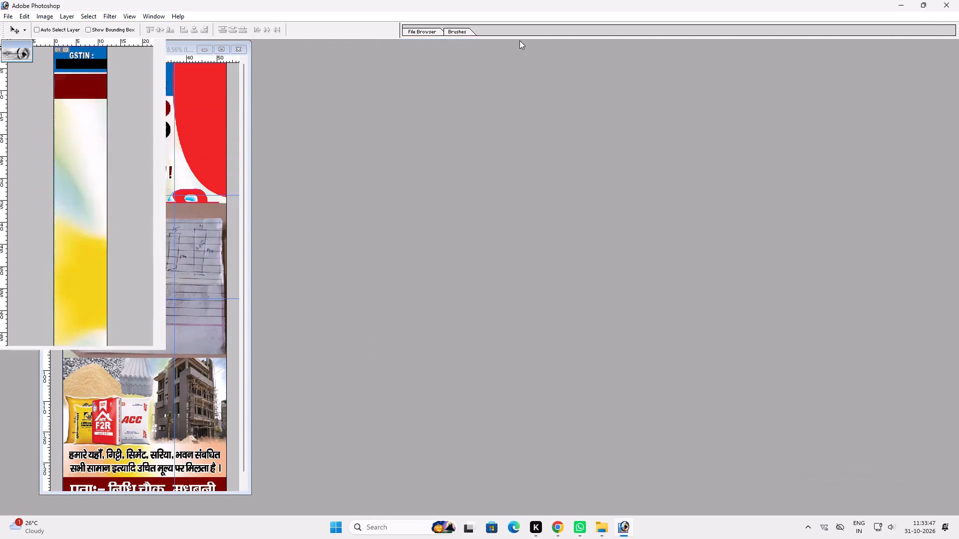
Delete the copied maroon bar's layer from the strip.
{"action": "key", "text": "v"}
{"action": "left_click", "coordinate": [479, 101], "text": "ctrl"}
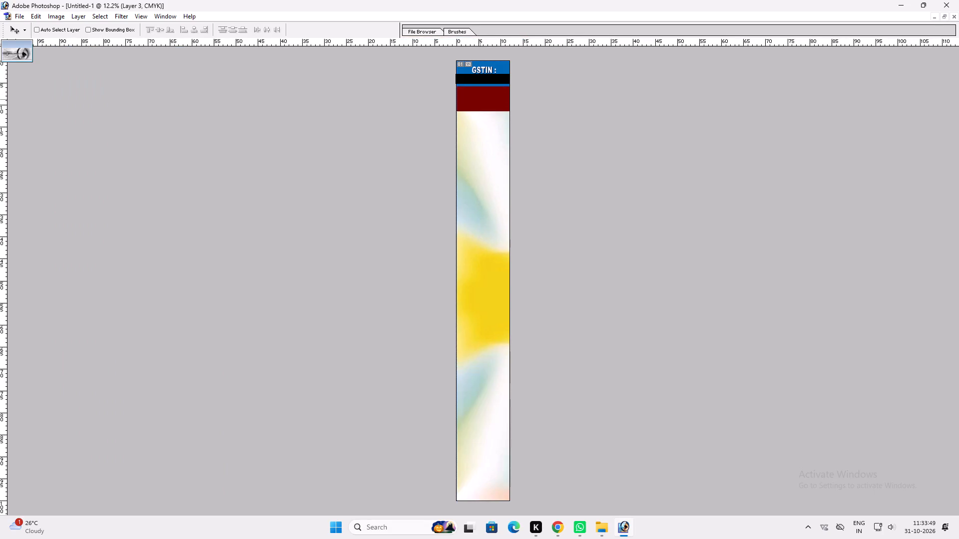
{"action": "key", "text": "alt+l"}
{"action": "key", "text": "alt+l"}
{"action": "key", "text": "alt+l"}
Copy the banner's "सही दाम ! सही सामान !!" slogan into the strip, scale it down and place it below the blue band.
{"action": "type", "text": "fff"}
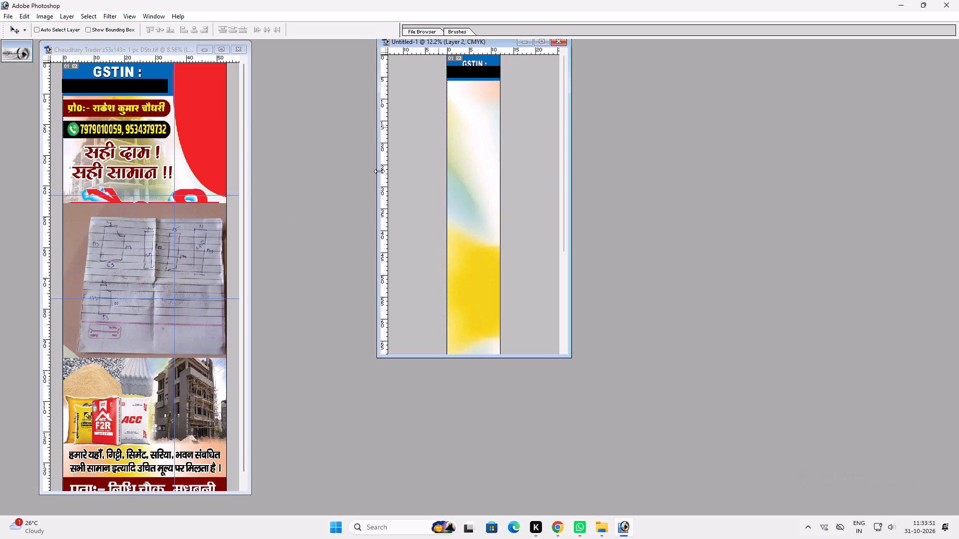
{"action": "left_click", "coordinate": [102, 243]}
{"action": "key", "text": "v"}
{"action": "left_click", "coordinate": [123, 168], "text": "ctrl"}
{"action": "left_click_drag", "start_coordinate": [123, 168], "coordinate": [310, 162]}
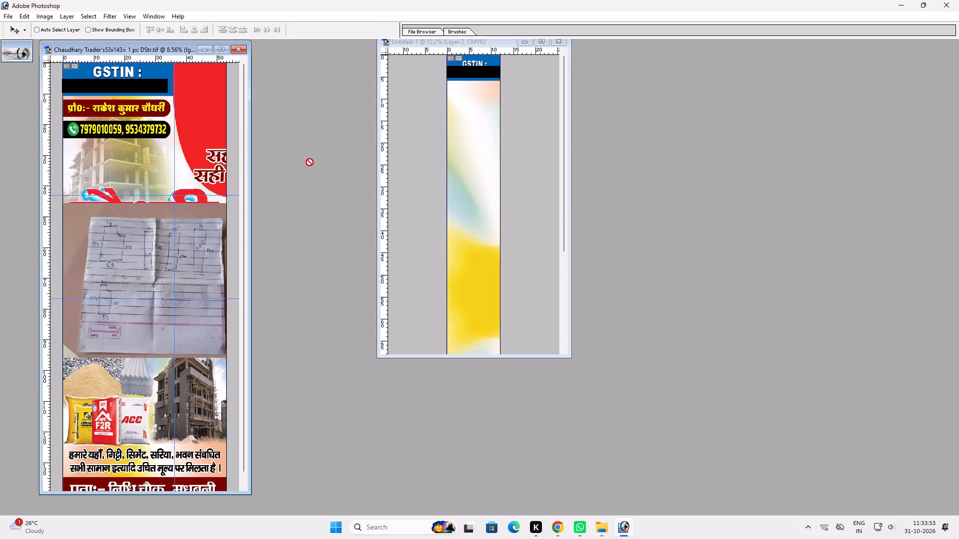
{"action": "left_click_drag", "start_coordinate": [310, 162], "coordinate": [450, 123]}
{"action": "left_click_drag", "start_coordinate": [462, 125], "coordinate": [470, 124]}
{"action": "key", "text": "ctrl+t"}
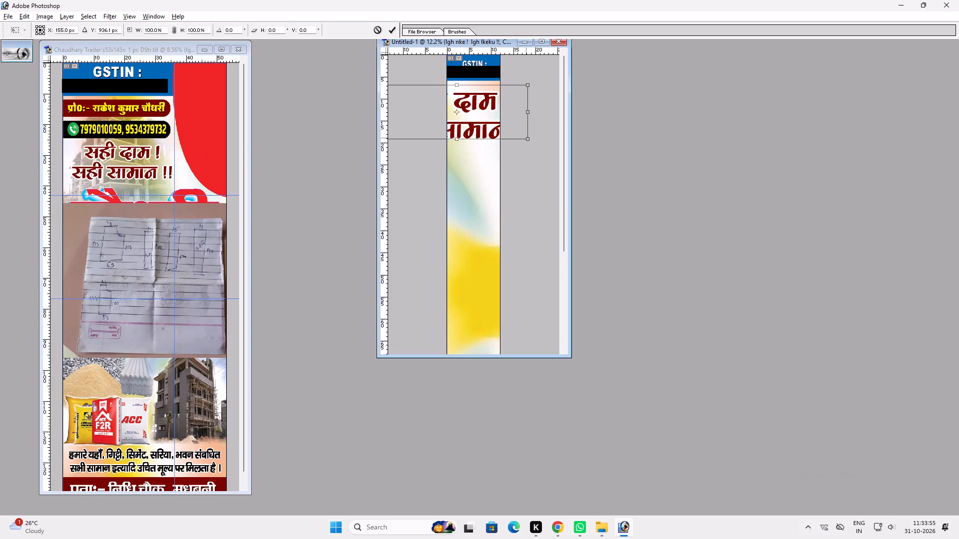
{"action": "left_click_drag", "start_coordinate": [526, 138], "coordinate": [481, 131], "text": "alt+shift"}
{"action": "key", "text": "Return"}
{"action": "key", "text": "v"}
{"action": "left_click_drag", "start_coordinate": [469, 143], "coordinate": [486, 131]}
Scale the slogan in the strip down proportionally to about 74% so both lines fit the strip's width.
{"action": "key", "text": "ctrl+plus"}
{"action": "key", "text": "ctrl+plus"}
{"action": "key", "text": "ctrl+plus"}
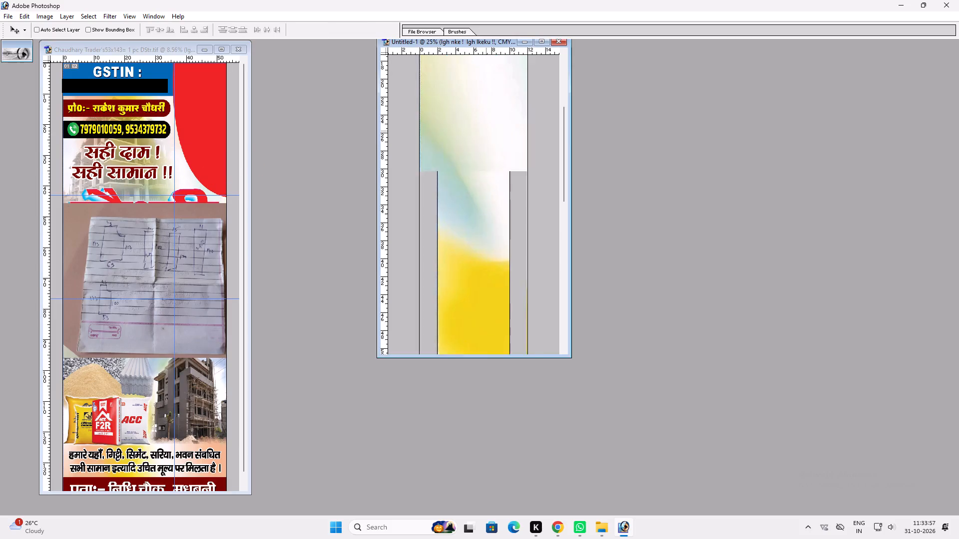
{"action": "key", "text": "space"}
{"action": "key", "text": "space"}
{"action": "left_click_drag", "start_coordinate": [486, 131], "coordinate": [463, 471]}
{"action": "key", "text": "ctrl+t"}
{"action": "left_click_drag", "start_coordinate": [541, 168], "coordinate": [523, 168], "text": "alt+shift"}
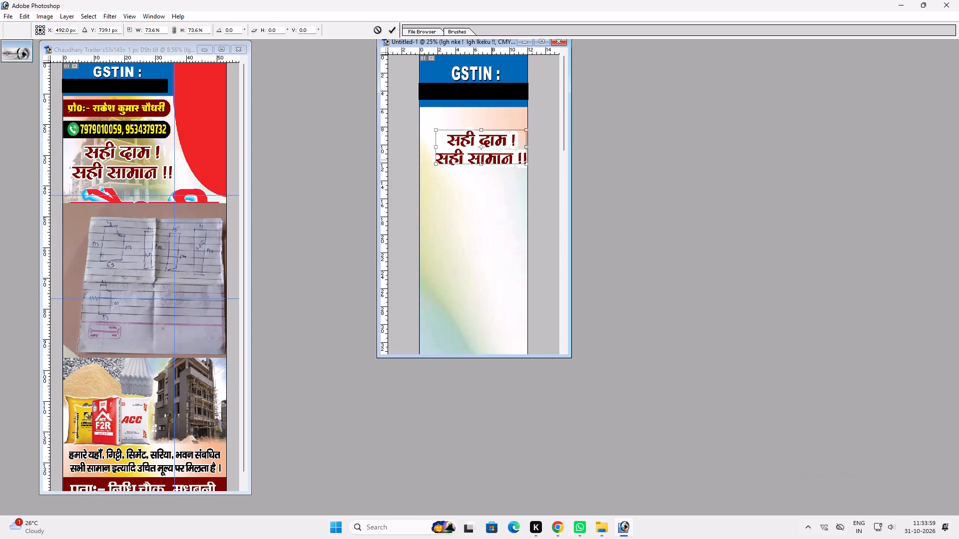
{"action": "key", "text": "Return"}
{"action": "type", "text": "vv"}
Thin the white stroke around the strip's slogan text.
{"action": "key", "text": "alt+l"}
{"action": "key", "text": "alt+y"}
{"action": "key", "text": "k"}
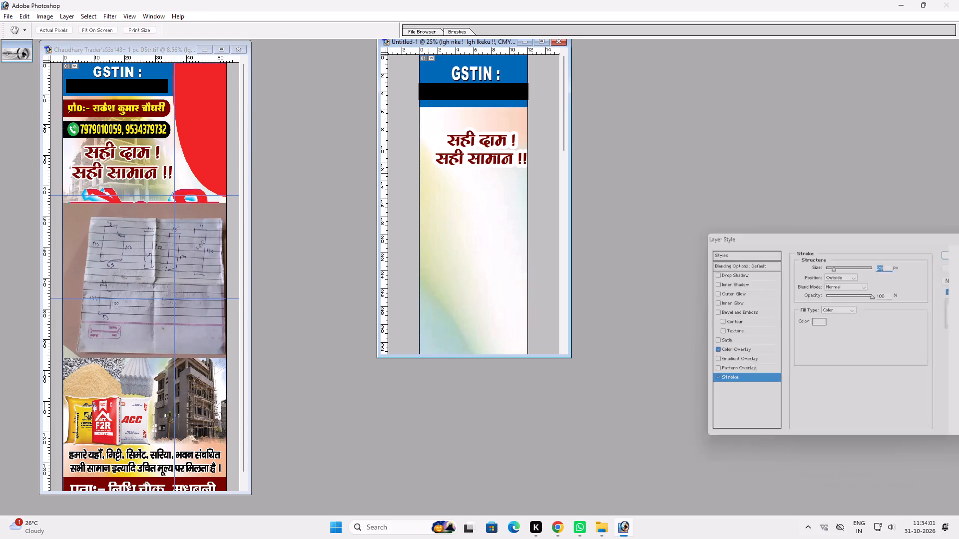
{"action": "scroll", "coordinate": [909, 373], "scroll_direction": "down", "scroll_amount": 14}
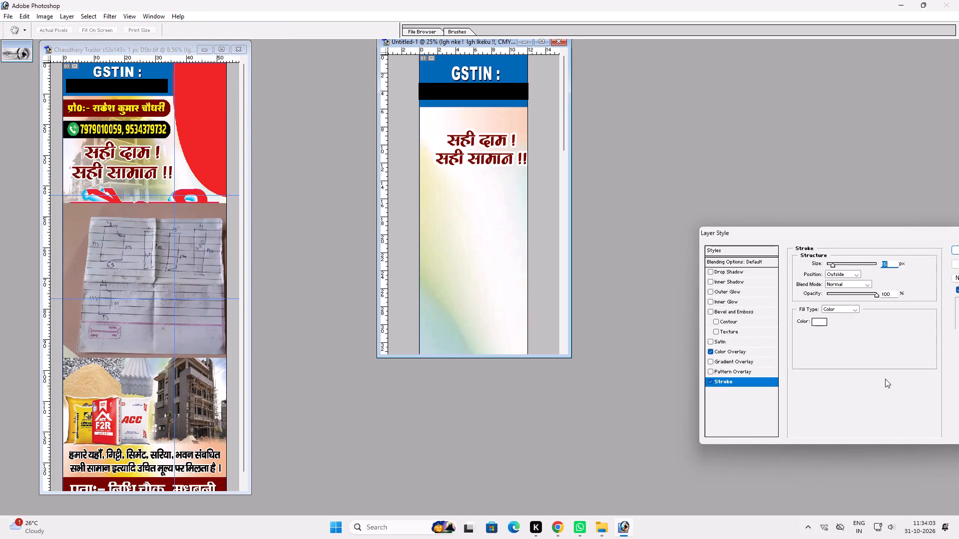
{"action": "key", "text": "Return"}
{"action": "key", "text": "v"}
Move the slogan up close beneath the blue band and centre it horizontally on the strip.
{"action": "left_click_drag", "start_coordinate": [485, 168], "coordinate": [479, 150]}
{"action": "key", "text": "ctrl+a"}
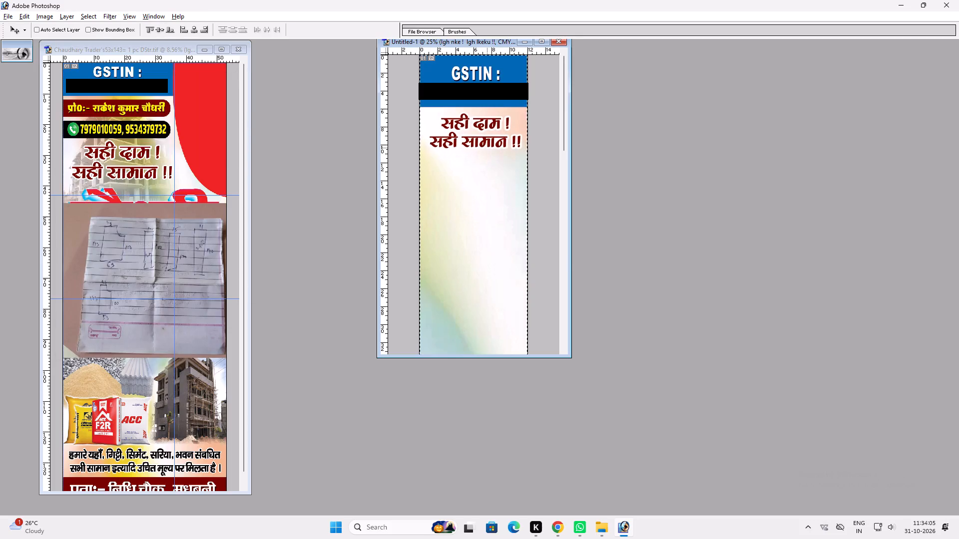
{"action": "key", "text": "alt+l"}
{"action": "key", "text": "alt+i"}
{"action": "key", "text": "alt+h"}
{"action": "key", "text": "ctrl+d"}
Scale the slogan down to 95% to leave side margins, keeping it just below the blue band.
{"action": "key", "text": "ctrl+t"}
{"action": "left_click", "coordinate": [516, 148], "text": "alt+shift"}
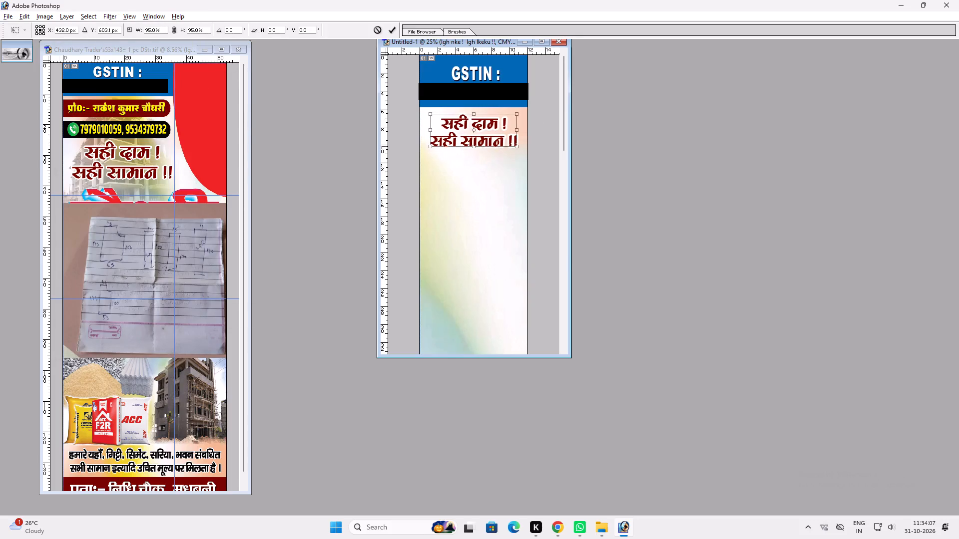
{"action": "left_click", "coordinate": [501, 110], "text": "shift"}
{"action": "key", "text": "Return"}
{"action": "key", "text": "v"}
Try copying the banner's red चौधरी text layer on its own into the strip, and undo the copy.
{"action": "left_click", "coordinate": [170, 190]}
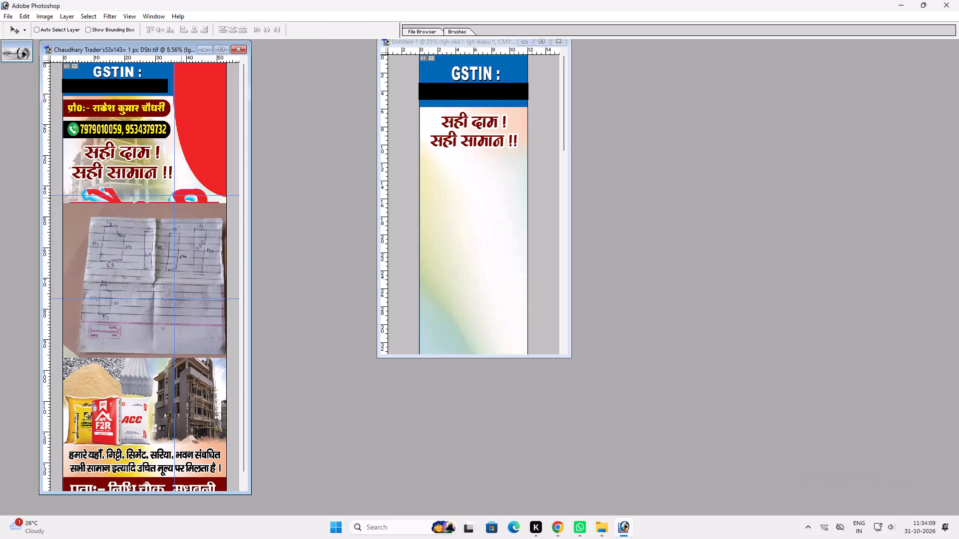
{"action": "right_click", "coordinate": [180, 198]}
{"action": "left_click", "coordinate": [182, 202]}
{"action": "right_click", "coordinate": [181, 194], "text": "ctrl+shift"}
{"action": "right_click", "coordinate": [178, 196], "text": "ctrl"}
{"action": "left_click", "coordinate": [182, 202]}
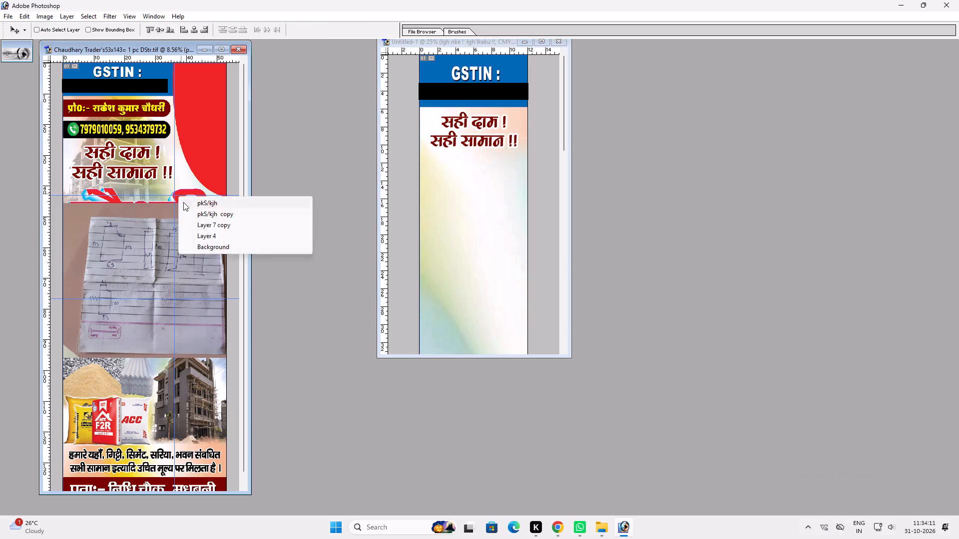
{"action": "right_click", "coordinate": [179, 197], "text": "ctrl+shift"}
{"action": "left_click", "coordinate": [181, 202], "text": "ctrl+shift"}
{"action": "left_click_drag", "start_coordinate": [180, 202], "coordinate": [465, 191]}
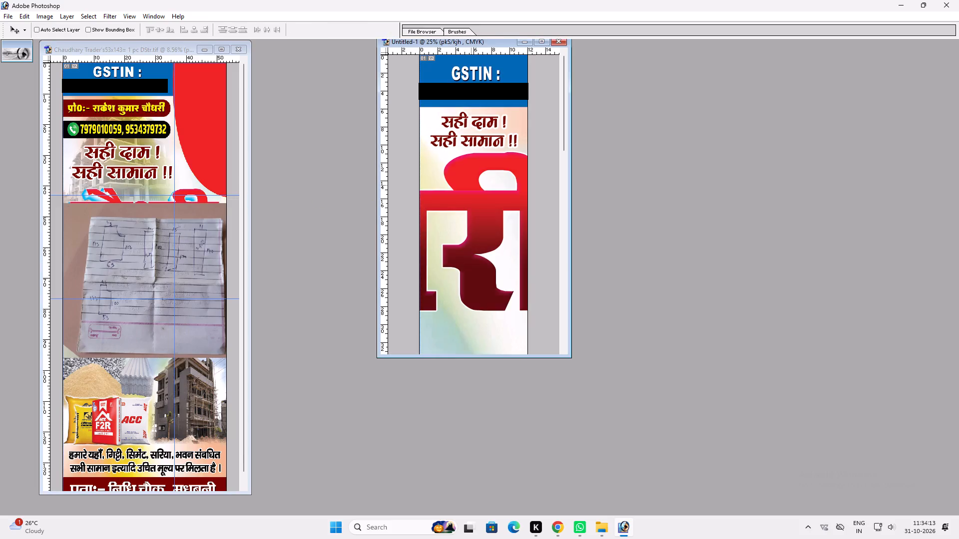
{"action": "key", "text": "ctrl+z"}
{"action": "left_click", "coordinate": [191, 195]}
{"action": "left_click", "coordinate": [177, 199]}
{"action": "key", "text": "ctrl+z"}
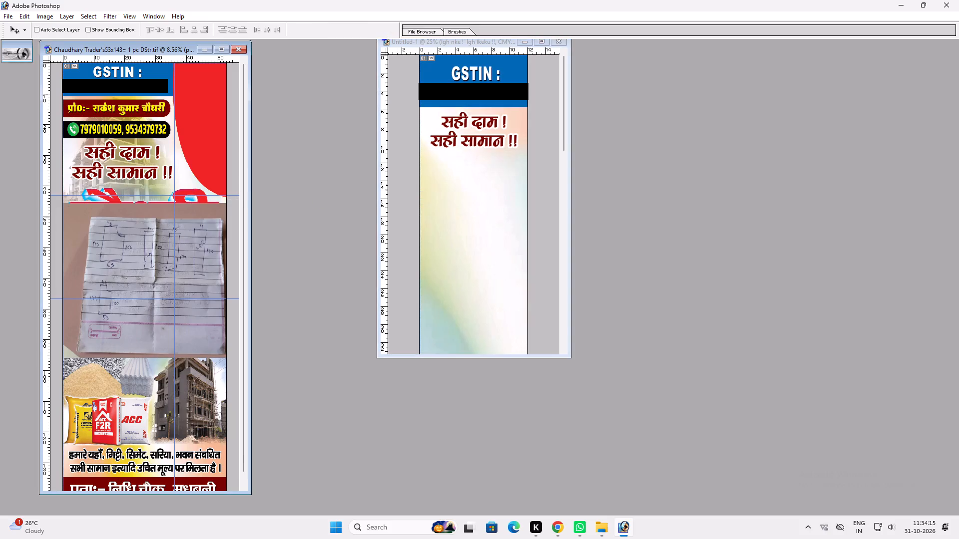
Move the handwritten measurement photo down in the banner to uncover the चौधरी lettering.
{"action": "left_click", "coordinate": [183, 234], "text": "ctrl"}
{"action": "left_click_drag", "start_coordinate": [182, 223], "coordinate": [194, 301]}
Identify the चौधरी lettering's stacked layers in the banner with trial moves that are undone, and merge them into one layer.
{"action": "right_click", "coordinate": [188, 240], "text": "ctrl"}
{"action": "left_click_drag", "start_coordinate": [189, 244], "coordinate": [195, 247]}
{"action": "left_click_drag", "start_coordinate": [187, 237], "coordinate": [192, 245]}
{"action": "key", "text": "ctrl+z"}
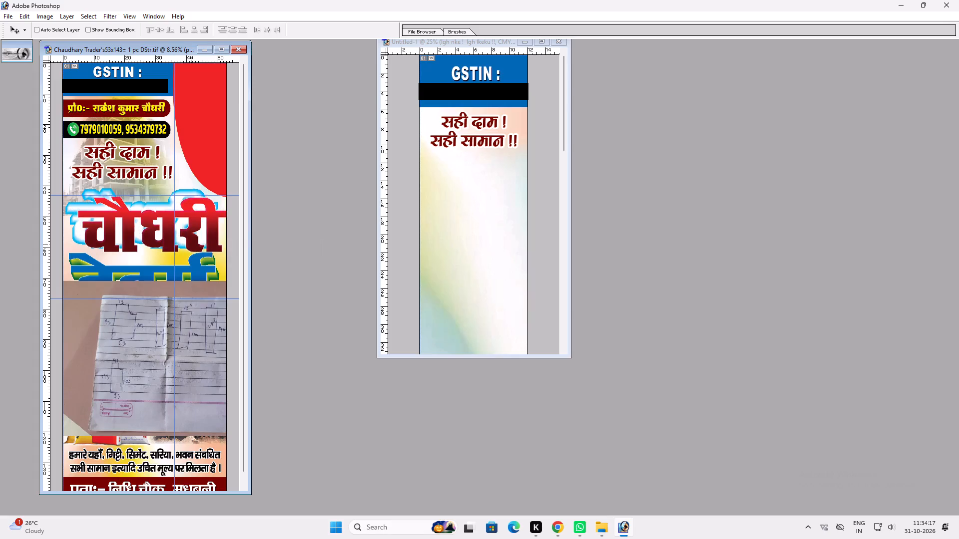
{"action": "right_click", "coordinate": [187, 235], "text": "ctrl+shift"}
{"action": "left_click", "coordinate": [206, 247], "text": "ctrl+shift"}
{"action": "left_click_drag", "start_coordinate": [200, 244], "coordinate": [209, 247]}
{"action": "key", "text": "ctrl+z"}
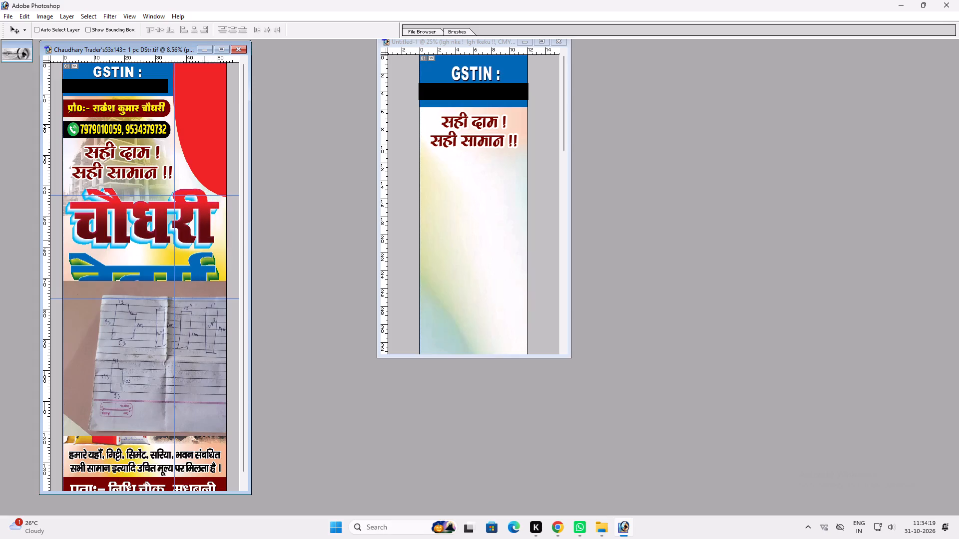
{"action": "right_click", "coordinate": [202, 231], "text": "ctrl+shift"}
{"action": "left_click", "coordinate": [219, 252], "text": "ctrl+shift"}
{"action": "left_click_drag", "start_coordinate": [211, 245], "coordinate": [220, 250]}
{"action": "key", "text": "ctrl+z"}
{"action": "key", "text": "ctrl+e"}
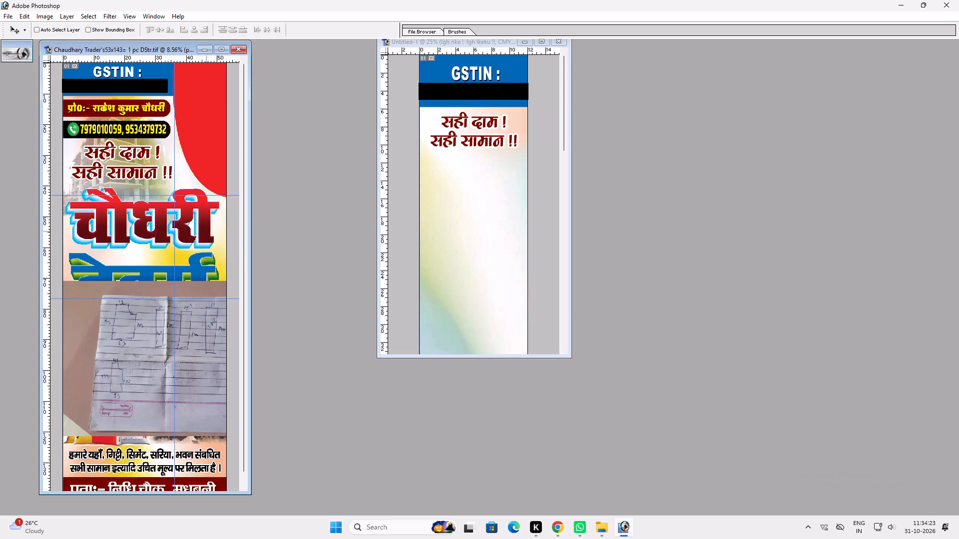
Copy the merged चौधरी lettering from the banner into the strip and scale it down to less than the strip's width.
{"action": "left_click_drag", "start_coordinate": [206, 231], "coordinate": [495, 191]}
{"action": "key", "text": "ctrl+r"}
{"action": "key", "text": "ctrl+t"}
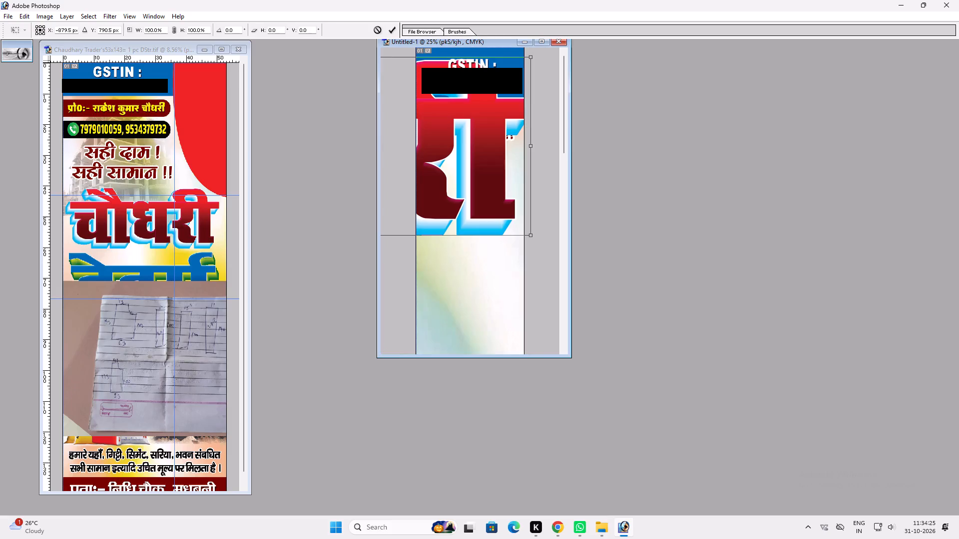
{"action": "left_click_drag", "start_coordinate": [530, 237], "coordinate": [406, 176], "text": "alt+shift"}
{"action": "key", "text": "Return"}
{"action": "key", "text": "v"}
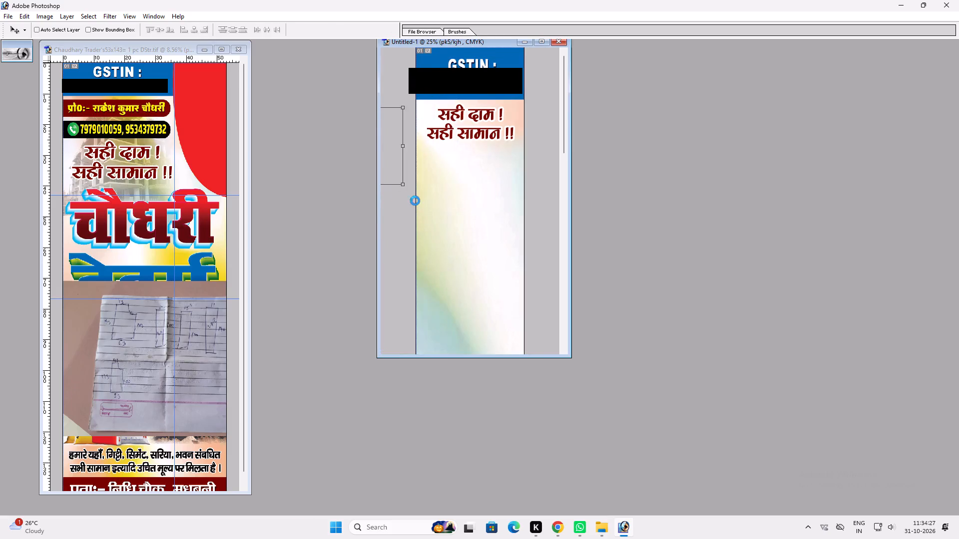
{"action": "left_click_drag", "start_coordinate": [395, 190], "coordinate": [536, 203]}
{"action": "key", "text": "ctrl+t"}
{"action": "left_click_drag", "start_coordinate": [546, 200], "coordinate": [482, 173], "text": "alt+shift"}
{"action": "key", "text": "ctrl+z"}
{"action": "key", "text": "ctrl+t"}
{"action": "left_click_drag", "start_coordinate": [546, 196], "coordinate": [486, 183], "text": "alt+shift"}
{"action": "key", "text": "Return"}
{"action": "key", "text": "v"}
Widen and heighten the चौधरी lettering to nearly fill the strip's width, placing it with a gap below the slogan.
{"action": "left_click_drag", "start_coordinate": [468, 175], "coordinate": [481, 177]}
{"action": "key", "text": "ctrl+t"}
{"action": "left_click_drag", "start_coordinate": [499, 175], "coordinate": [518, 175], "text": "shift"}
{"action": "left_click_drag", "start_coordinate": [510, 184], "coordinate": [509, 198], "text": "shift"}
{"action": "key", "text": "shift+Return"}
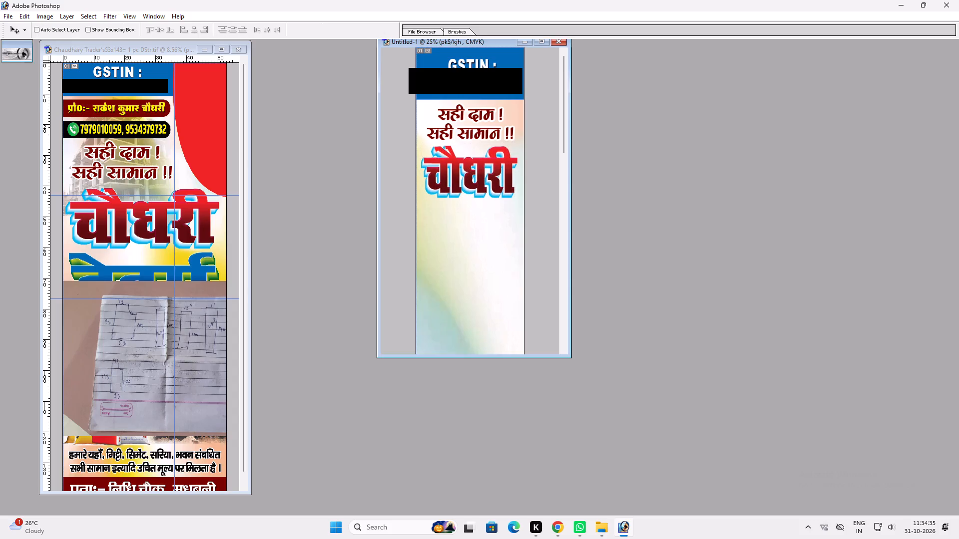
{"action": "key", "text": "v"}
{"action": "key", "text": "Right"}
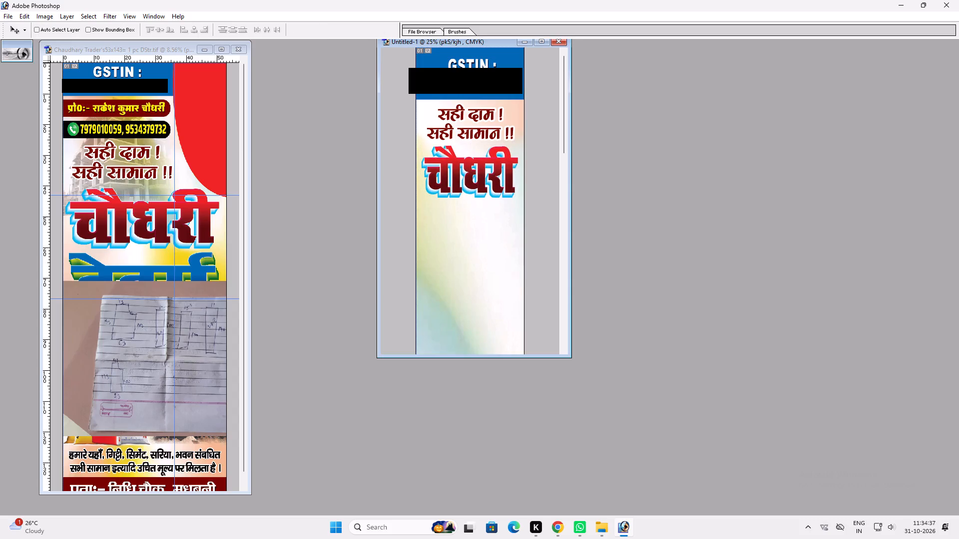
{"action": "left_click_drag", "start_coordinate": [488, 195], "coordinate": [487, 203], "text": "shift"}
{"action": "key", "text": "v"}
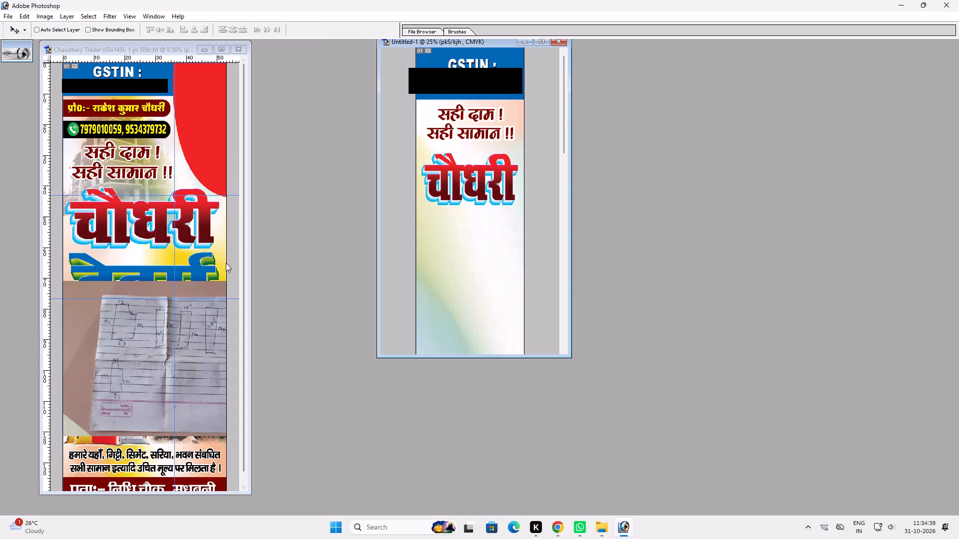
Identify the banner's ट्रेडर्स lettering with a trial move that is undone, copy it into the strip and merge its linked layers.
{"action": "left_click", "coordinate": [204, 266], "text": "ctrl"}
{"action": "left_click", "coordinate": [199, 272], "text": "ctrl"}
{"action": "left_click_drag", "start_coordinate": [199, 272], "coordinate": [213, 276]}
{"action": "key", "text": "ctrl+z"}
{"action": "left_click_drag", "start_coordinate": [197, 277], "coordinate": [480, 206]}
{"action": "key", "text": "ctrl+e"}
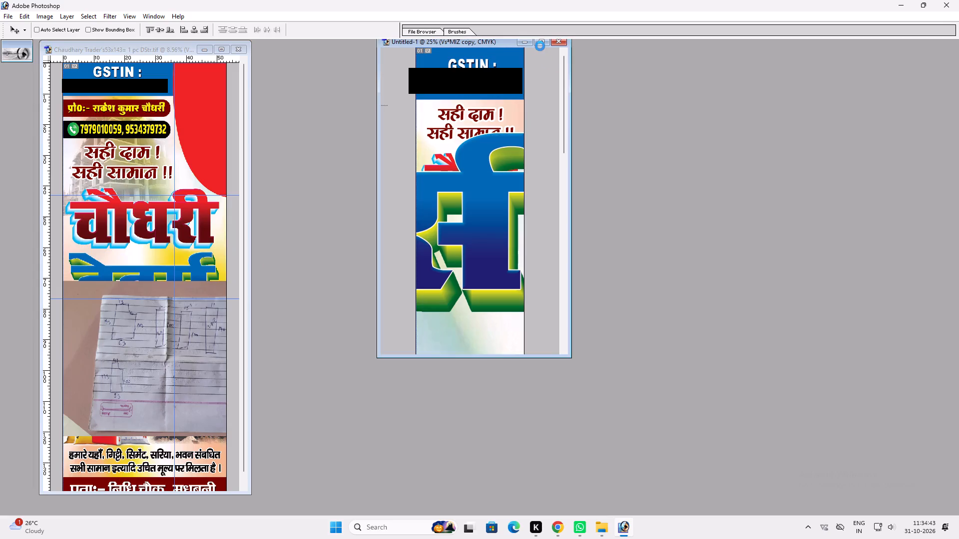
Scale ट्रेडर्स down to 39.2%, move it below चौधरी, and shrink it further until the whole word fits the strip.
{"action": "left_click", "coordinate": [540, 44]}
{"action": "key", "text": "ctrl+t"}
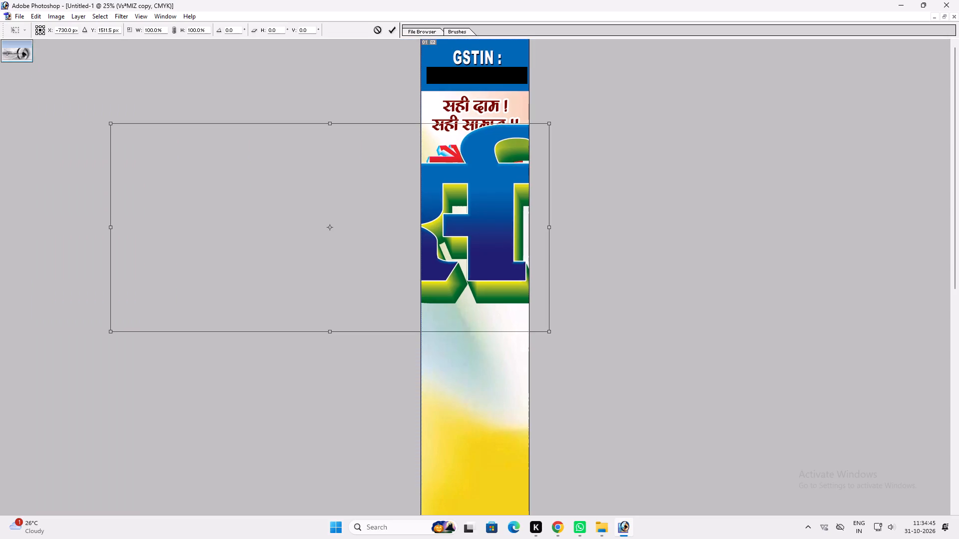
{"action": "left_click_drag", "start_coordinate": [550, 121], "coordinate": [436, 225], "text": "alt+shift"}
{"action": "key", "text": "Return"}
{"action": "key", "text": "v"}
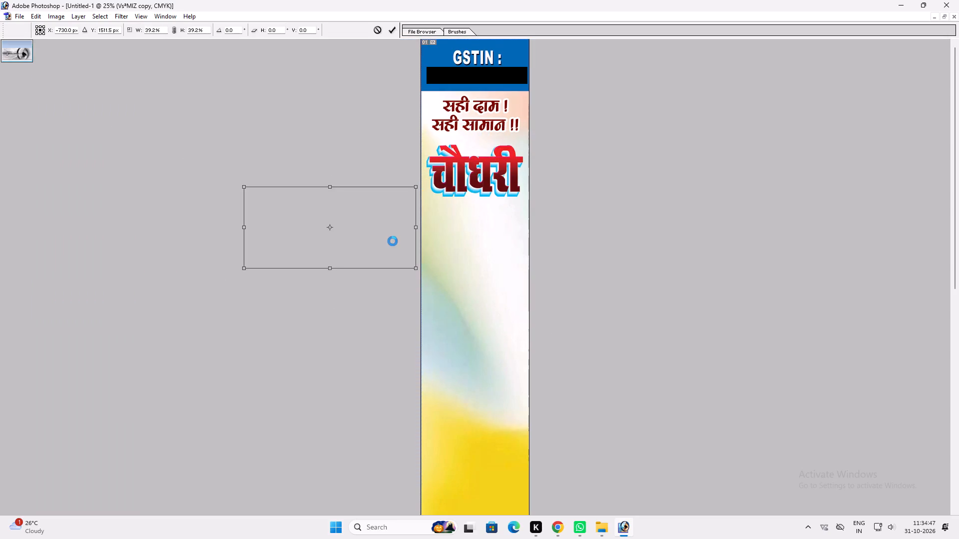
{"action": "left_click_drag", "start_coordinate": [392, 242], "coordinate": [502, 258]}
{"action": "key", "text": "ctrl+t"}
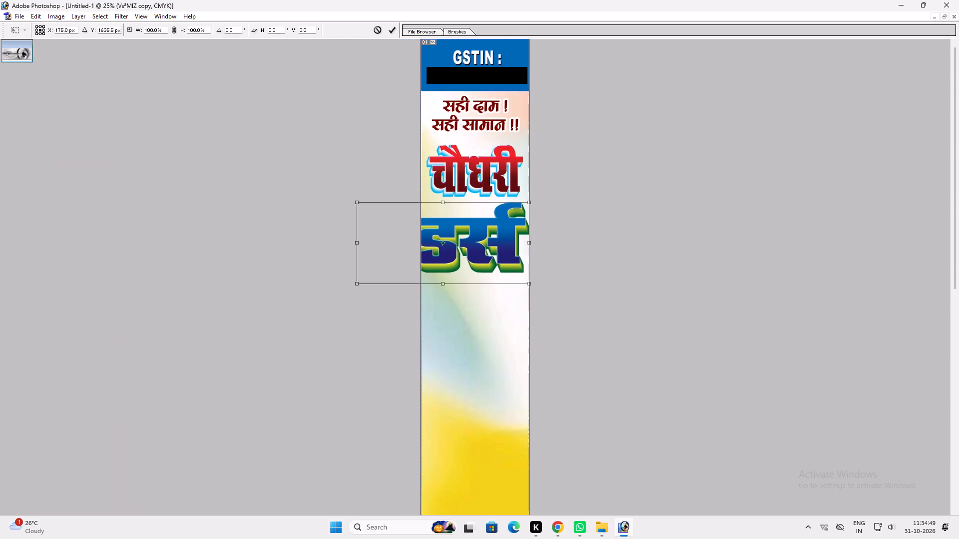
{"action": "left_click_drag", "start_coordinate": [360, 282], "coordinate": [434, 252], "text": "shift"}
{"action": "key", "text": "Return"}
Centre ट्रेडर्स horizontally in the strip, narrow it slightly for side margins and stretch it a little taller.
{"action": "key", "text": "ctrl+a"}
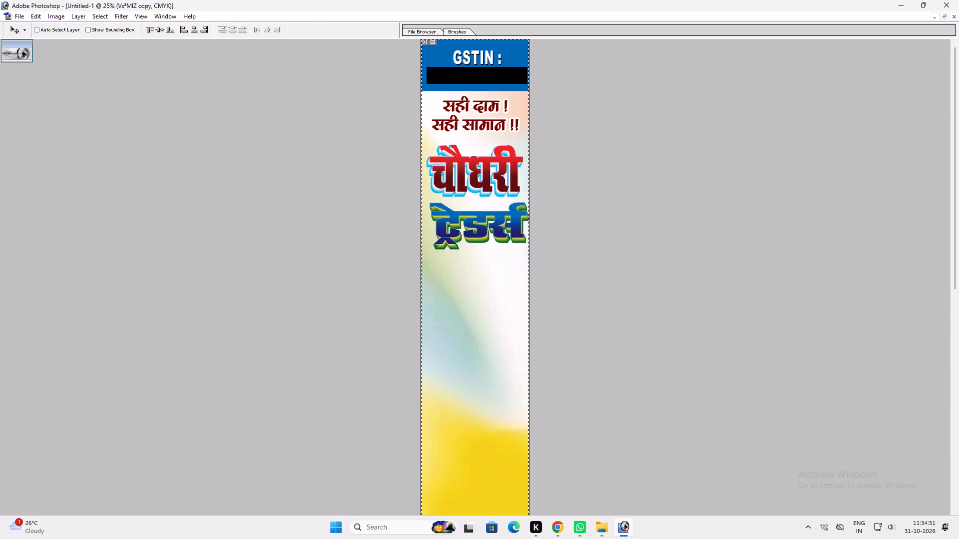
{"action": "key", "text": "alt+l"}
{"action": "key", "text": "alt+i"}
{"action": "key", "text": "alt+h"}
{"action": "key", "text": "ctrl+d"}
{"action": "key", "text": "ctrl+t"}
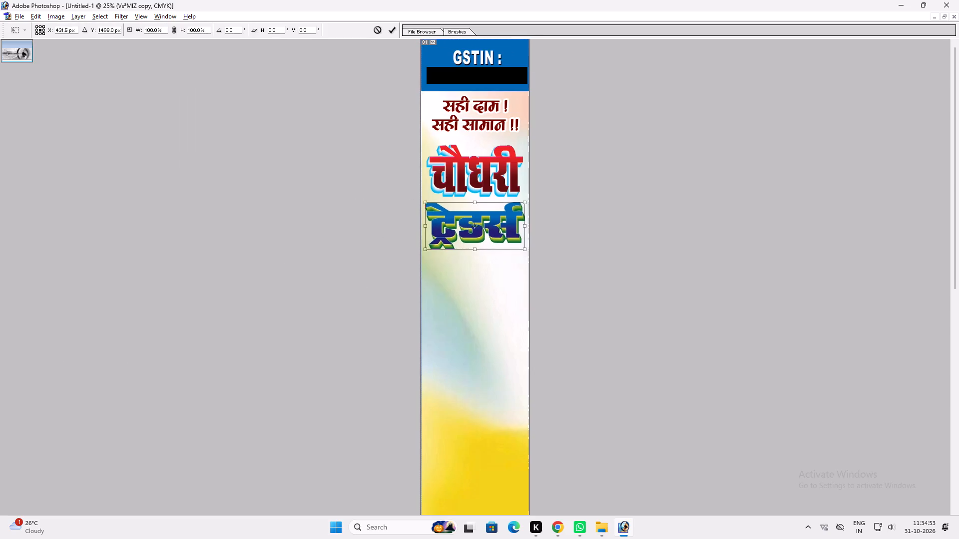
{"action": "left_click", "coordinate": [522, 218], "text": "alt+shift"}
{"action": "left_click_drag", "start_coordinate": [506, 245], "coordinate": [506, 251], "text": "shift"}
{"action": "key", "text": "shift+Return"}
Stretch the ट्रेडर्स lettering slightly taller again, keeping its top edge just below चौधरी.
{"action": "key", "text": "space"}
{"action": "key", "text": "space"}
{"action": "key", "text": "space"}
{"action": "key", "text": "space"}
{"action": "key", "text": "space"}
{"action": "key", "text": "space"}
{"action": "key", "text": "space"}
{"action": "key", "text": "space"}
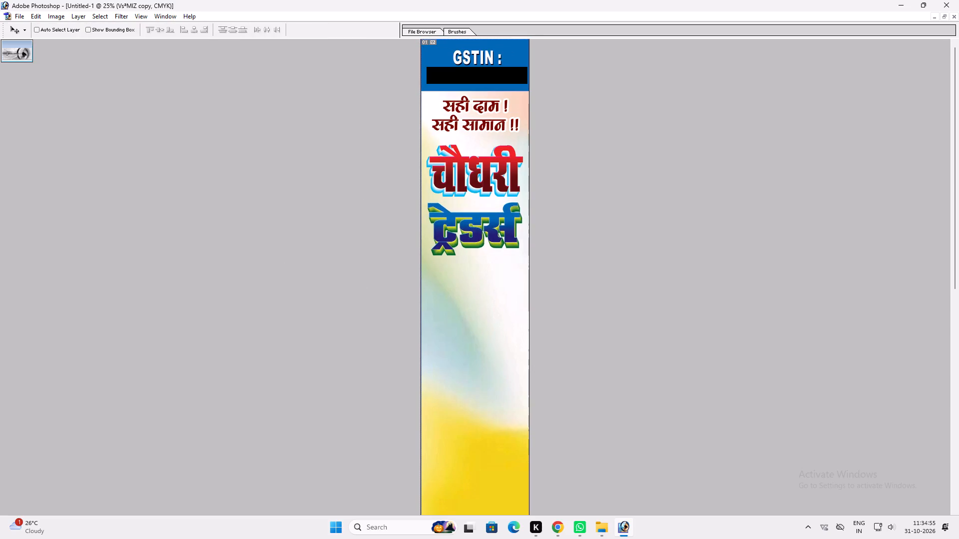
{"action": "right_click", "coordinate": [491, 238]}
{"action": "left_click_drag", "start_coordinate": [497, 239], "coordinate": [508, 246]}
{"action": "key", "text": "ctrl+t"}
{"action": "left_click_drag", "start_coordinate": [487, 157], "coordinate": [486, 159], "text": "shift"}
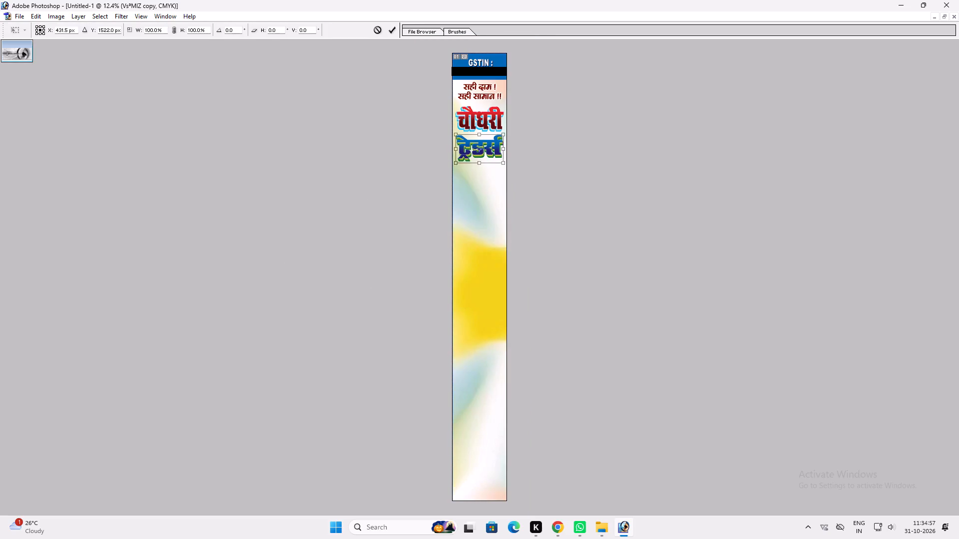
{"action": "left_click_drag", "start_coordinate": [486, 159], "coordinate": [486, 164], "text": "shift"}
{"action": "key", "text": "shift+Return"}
Examine the whole strip at several magnifications, comparing the horizontal चौधरी ट्रेडर्स lettering with the empty length below.
{"action": "key", "text": "v"}
{"action": "key", "text": "ctrl+plus"}
{"action": "key", "text": "ctrl+plus"}
{"action": "key", "text": "space"}
{"action": "key", "text": "space"}
{"action": "key", "text": "space"}
{"action": "key", "text": "space"}
{"action": "key", "text": "space"}
{"action": "key", "text": "space"}
{"action": "key", "text": "space"}
{"action": "key", "text": "space"}
{"action": "key", "text": "space"}
{"action": "key", "text": "space"}
{"action": "right_click", "coordinate": [479, 165]}
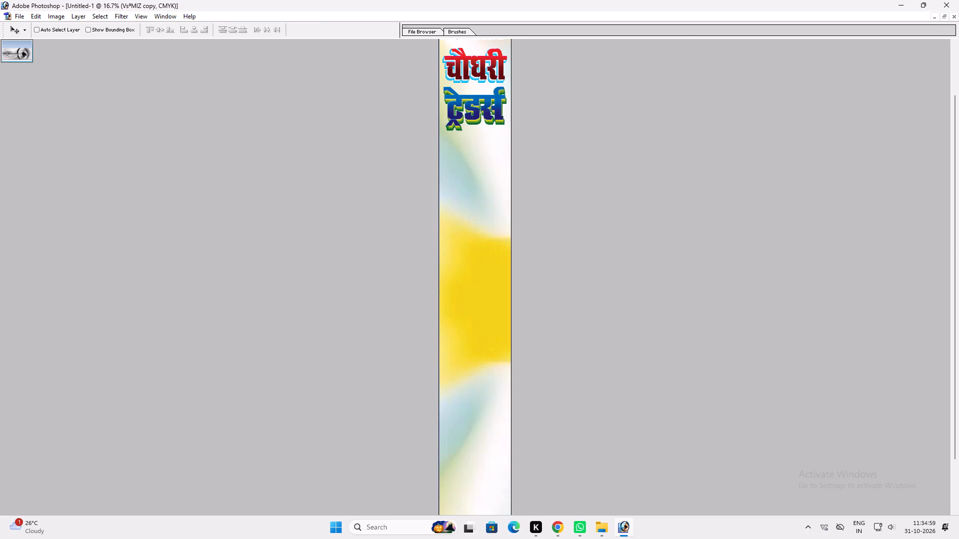
{"action": "left_click_drag", "start_coordinate": [482, 175], "coordinate": [488, 188]}
{"action": "key", "text": "space"}
{"action": "right_click_drag", "start_coordinate": [485, 178], "coordinate": [486, 184]}
{"action": "left_click_drag", "start_coordinate": [486, 184], "coordinate": [491, 193]}
{"action": "key", "text": "space"}
{"action": "key", "text": "space"}
{"action": "key", "text": "space"}
{"action": "right_click_drag", "start_coordinate": [486, 179], "coordinate": [487, 184]}
{"action": "left_click", "coordinate": [488, 186]}
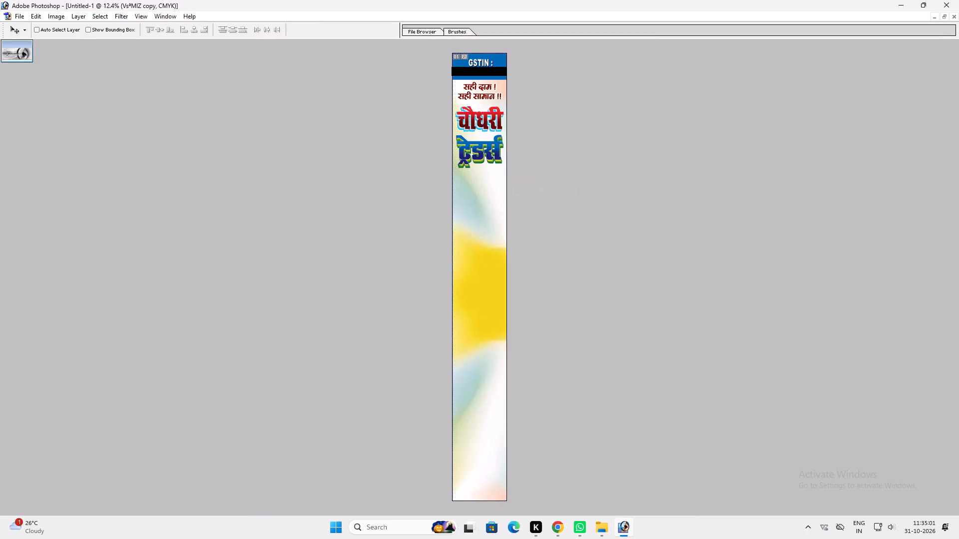
{"action": "type", "text": "vfff"}
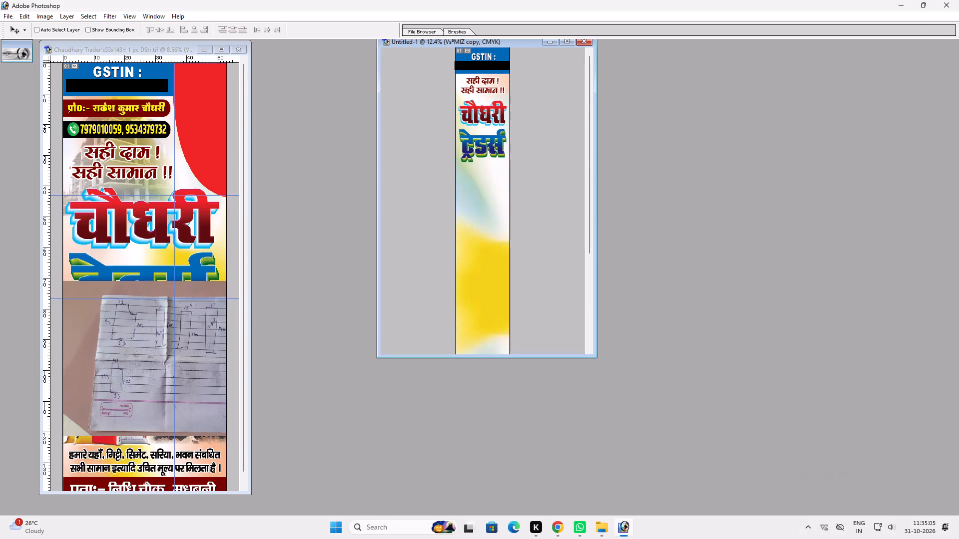
{"action": "left_click", "coordinate": [565, 43]}
{"action": "key", "text": "ctrl+plus"}
{"action": "key", "text": "ctrl+plus"}
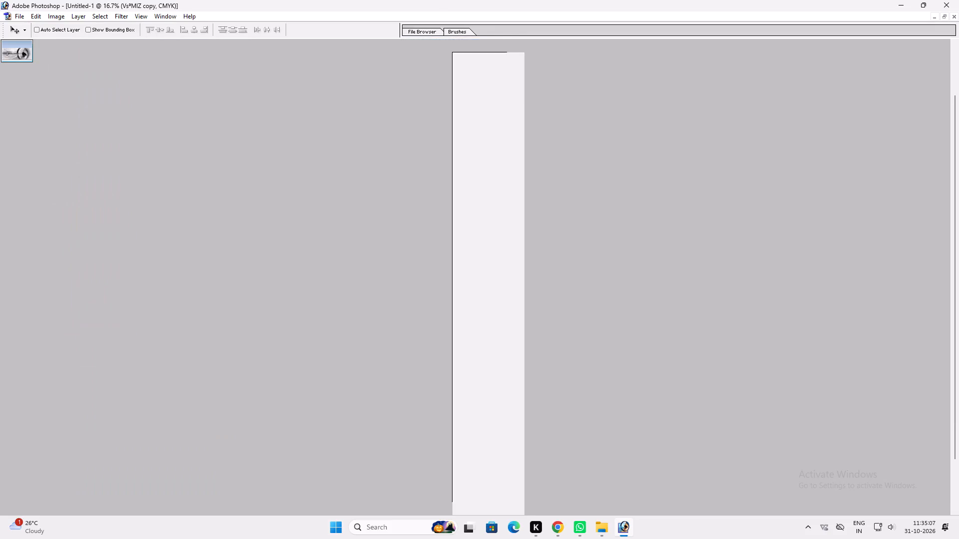
{"action": "key", "text": "space"}
{"action": "key", "text": "space"}
{"action": "key", "text": "space"}
{"action": "key", "text": "space"}
{"action": "left_click_drag", "start_coordinate": [517, 170], "coordinate": [517, 305]}
{"action": "key", "text": "ctrl+plus"}
{"action": "key", "text": "space"}
{"action": "left_click_drag", "start_coordinate": [502, 305], "coordinate": [494, 489]}
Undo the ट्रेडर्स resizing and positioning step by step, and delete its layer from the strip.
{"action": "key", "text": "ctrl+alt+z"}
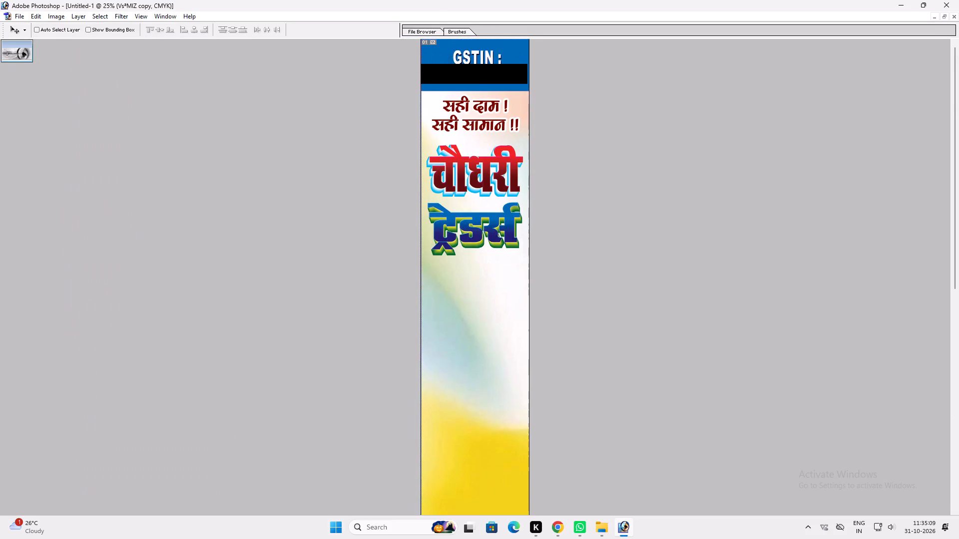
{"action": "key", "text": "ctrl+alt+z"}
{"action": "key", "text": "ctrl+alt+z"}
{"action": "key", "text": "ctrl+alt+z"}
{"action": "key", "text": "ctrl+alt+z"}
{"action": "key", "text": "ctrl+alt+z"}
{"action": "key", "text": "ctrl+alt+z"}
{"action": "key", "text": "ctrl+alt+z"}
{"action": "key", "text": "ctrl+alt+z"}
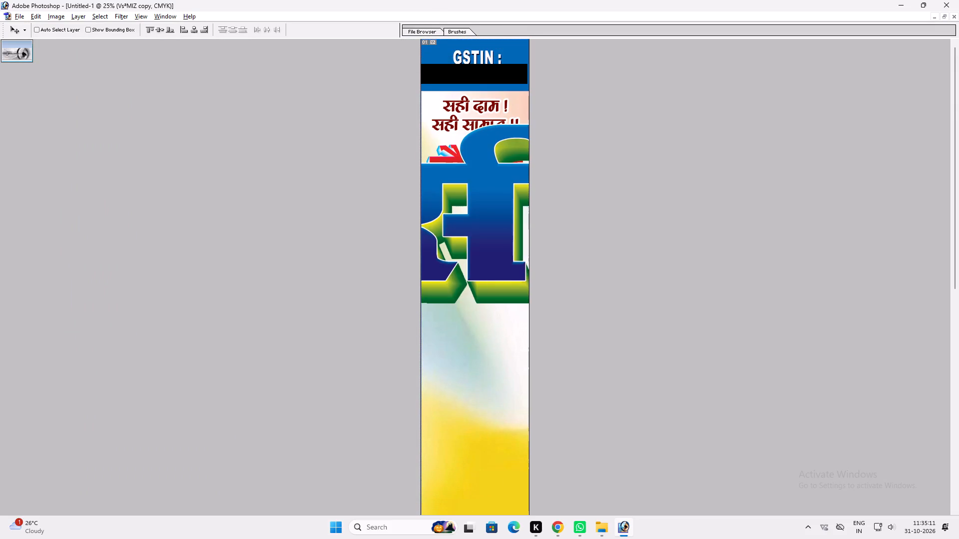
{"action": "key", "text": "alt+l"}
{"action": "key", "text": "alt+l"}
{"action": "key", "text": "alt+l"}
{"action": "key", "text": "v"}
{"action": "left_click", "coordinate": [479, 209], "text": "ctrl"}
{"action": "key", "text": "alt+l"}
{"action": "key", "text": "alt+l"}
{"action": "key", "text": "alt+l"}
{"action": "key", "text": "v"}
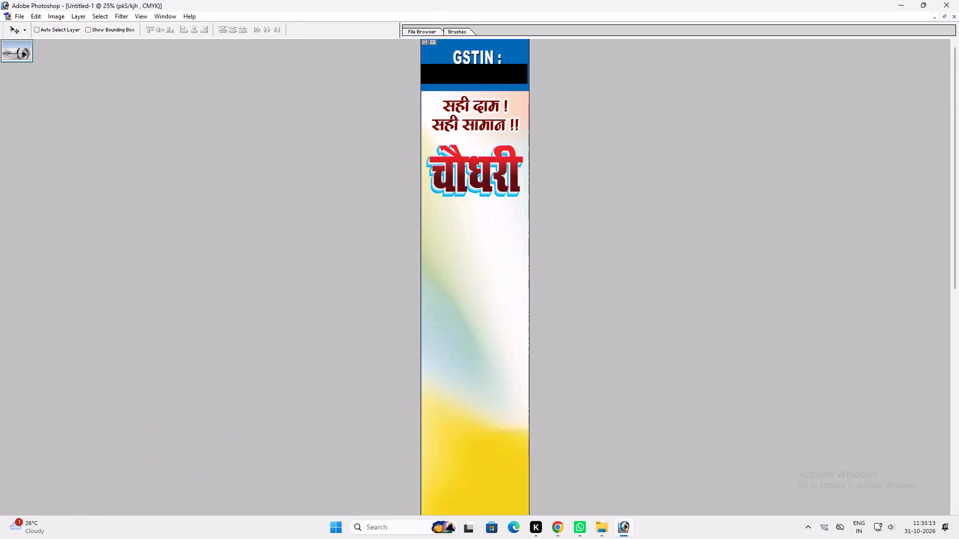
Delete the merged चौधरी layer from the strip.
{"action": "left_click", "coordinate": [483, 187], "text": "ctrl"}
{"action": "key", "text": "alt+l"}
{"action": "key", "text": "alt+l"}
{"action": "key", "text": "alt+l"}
Return to the banner and undo the merge of its चौधरी lettering layers.
{"action": "type", "text": "fff"}
{"action": "left_click", "coordinate": [99, 247]}
{"action": "right_click", "coordinate": [139, 230]}
{"action": "left_click", "coordinate": [143, 233]}
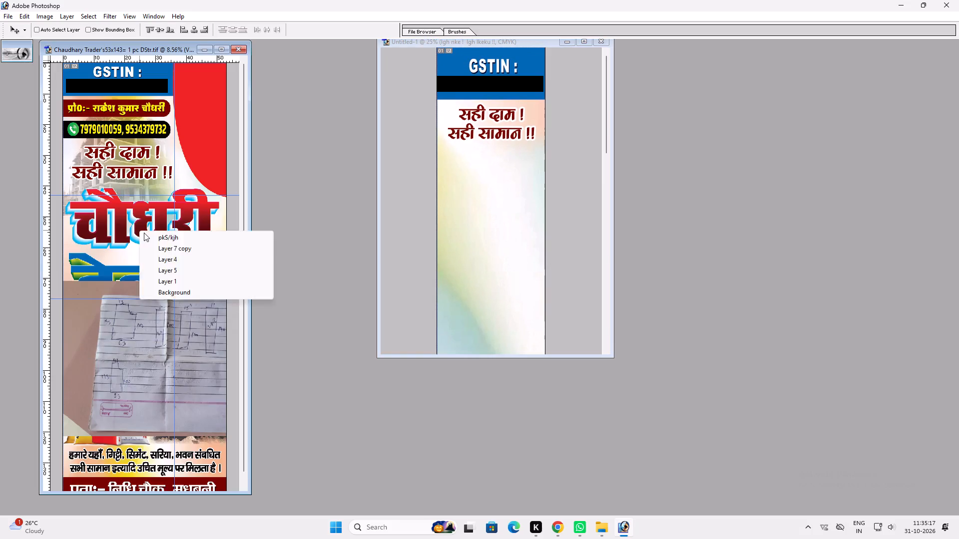
{"action": "key", "text": "ctrl+alt+z"}
Copy only the banner's red चौधरी text layer into the strip, scale it to 33% and place it below the slogan.
{"action": "right_click", "coordinate": [141, 230], "text": "ctrl"}
{"action": "left_click", "coordinate": [144, 234]}
{"action": "right_click", "coordinate": [145, 228], "text": "ctrl+shift"}
{"action": "left_click", "coordinate": [147, 233], "text": "ctrl+shift"}
{"action": "left_click_drag", "start_coordinate": [146, 228], "coordinate": [161, 235]}
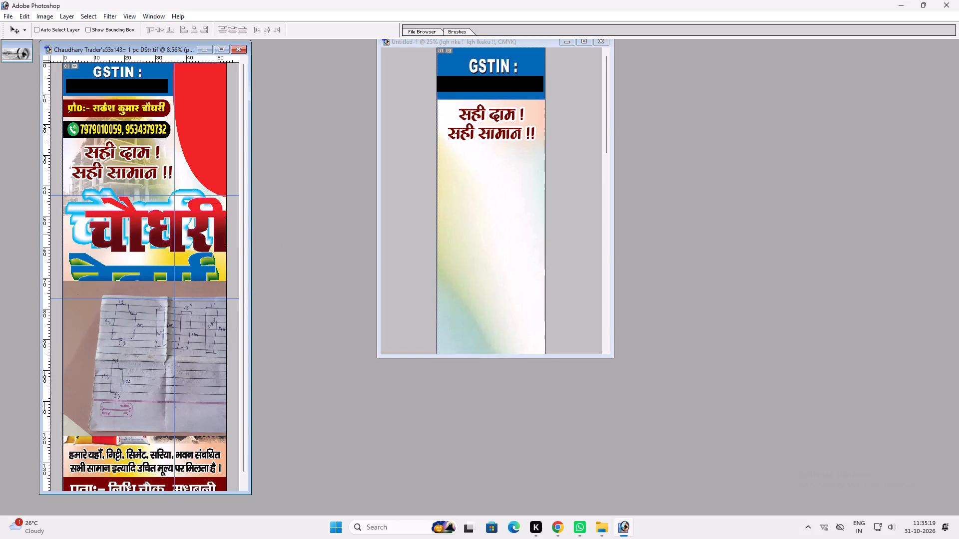
{"action": "key", "text": "ctrl+z"}
{"action": "left_click_drag", "start_coordinate": [148, 234], "coordinate": [502, 166]}
{"action": "left_click", "coordinate": [583, 42]}
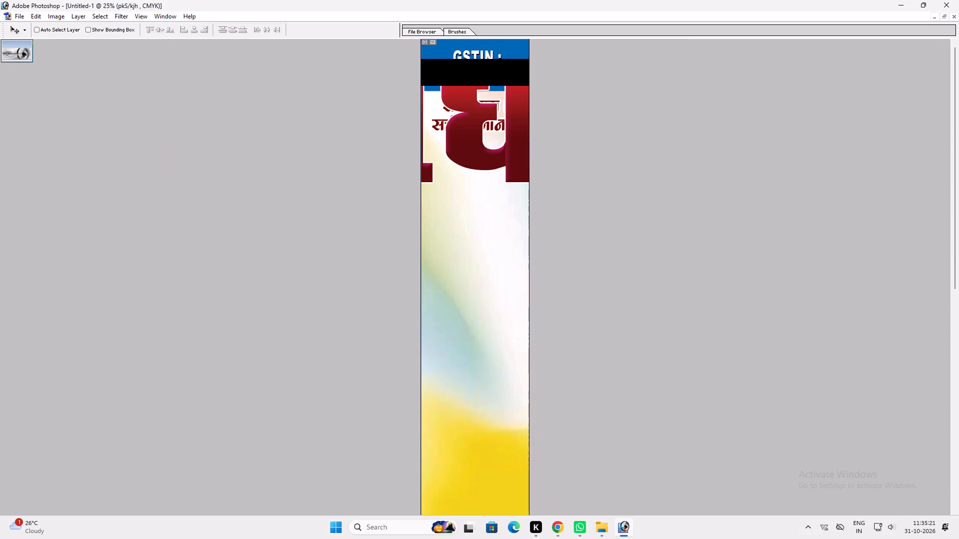
{"action": "scroll", "coordinate": [500, 220], "scroll_direction": "up", "scroll_amount": 5}
{"action": "key", "text": "ctrl+t"}
{"action": "left_click_drag", "start_coordinate": [691, 186], "coordinate": [545, 138], "text": "alt+shift"}
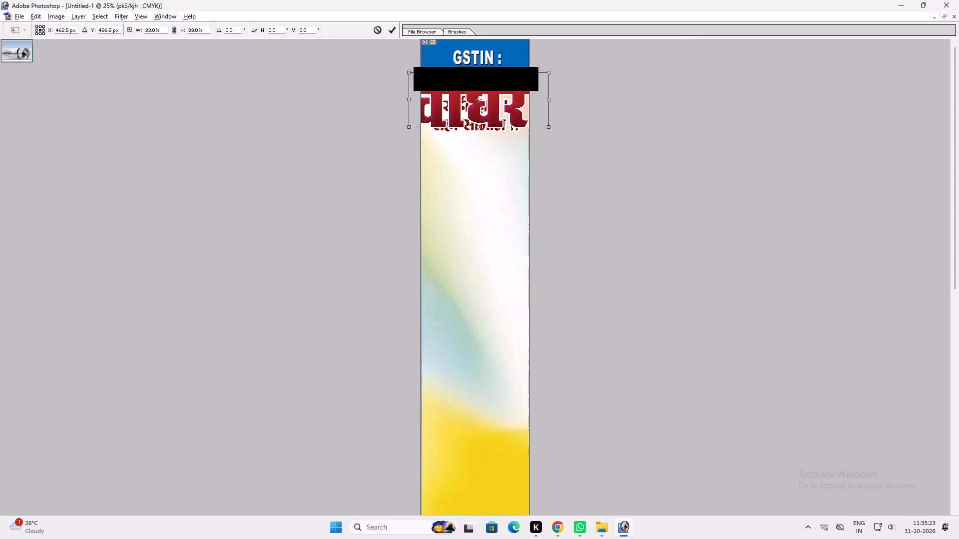
{"action": "key", "text": "Return"}
{"action": "key", "text": "v"}
{"action": "left_click_drag", "start_coordinate": [479, 125], "coordinate": [495, 204]}
Break the चौधरी text into three stacked lines, चौ, ध and री, and shift it towards the strip's centre.
{"action": "key", "text": "t"}
{"action": "left_click", "coordinate": [479, 200]}
{"action": "key", "text": "Return"}
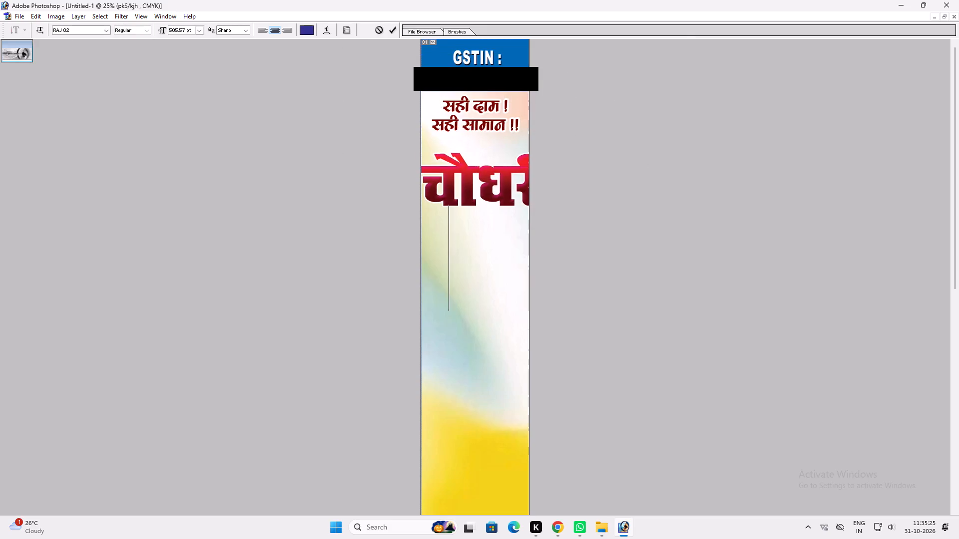
{"action": "left_click", "coordinate": [483, 251]}
{"action": "key", "text": "Return"}
{"action": "key", "text": "Return"}
{"action": "type", "text": "vv"}
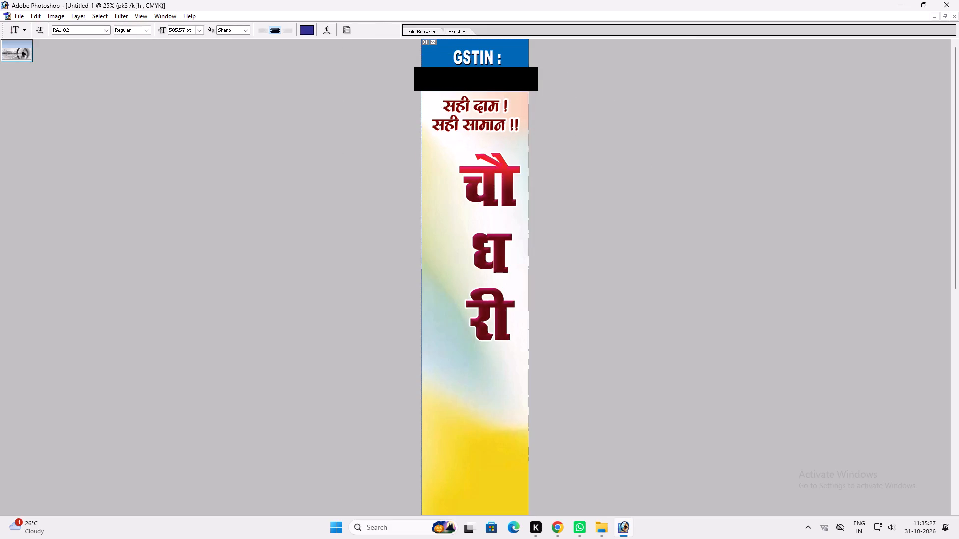
{"action": "left_click_drag", "start_coordinate": [495, 328], "coordinate": [467, 329]}
Tighten the line spacing of the whole stacked चौधरी text.
{"action": "left_click", "coordinate": [456, 336]}
{"action": "key", "text": "t"}
{"action": "left_click", "coordinate": [456, 336]}
{"action": "key", "text": "ctrl+a"}
{"action": "key", "text": "alt+Up"}
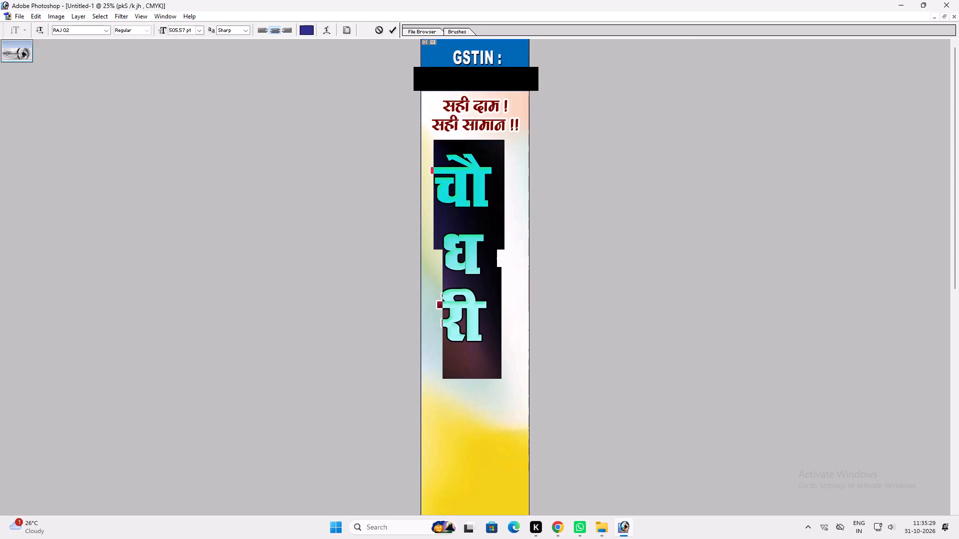
{"action": "key", "text": "alt+Up"}
{"action": "key", "text": "alt+Up"}
{"action": "key", "text": "alt+Up"}
{"action": "key", "text": "alt+Up"}
{"action": "key", "text": "alt+Up"}
{"action": "key", "text": "alt+Up"}
{"action": "key", "text": "alt+Up"}
{"action": "key", "text": "alt+Up"}
{"action": "key", "text": "alt+Up"}
{"action": "key", "text": "alt+Up"}
{"action": "key", "text": "alt+Up"}
{"action": "key", "text": "alt+Up"}
{"action": "key", "text": "alt+Up"}
{"action": "key", "text": "alt+Up"}
{"action": "key", "text": "alt+Up"}
{"action": "key", "text": "alt+Up"}
{"action": "key", "text": "alt+Up"}
{"action": "key", "text": "alt+Up"}
{"action": "key", "text": "alt+Up"}
{"action": "key", "text": "alt+Up"}
{"action": "key", "text": "alt+Up"}
{"action": "key", "text": "ctrl+z"}
{"action": "key", "text": "ctrl+Return"}
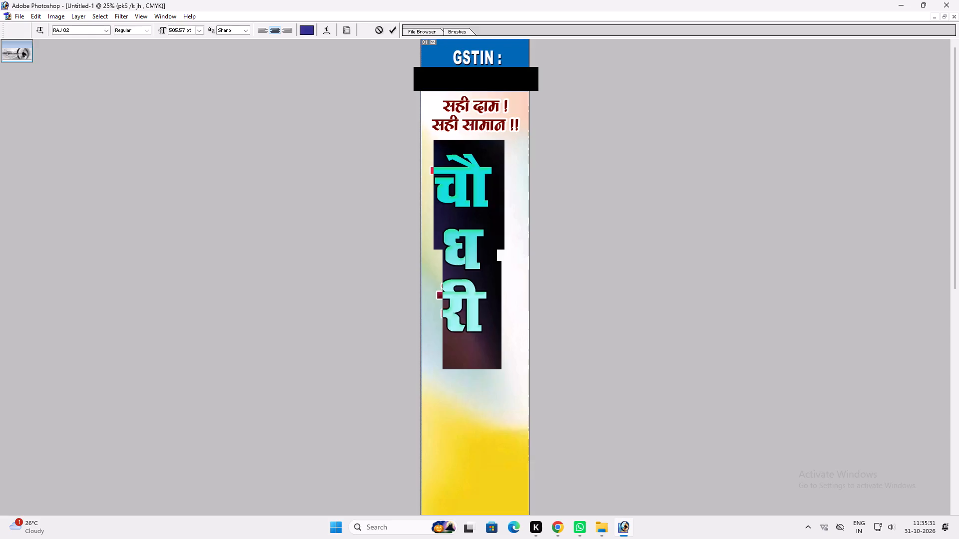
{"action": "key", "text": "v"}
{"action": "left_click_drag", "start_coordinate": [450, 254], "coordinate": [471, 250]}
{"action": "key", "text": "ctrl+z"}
Raise the baseline of the middle letter ध so it sits closer to चौ.
{"action": "key", "text": "t"}
{"action": "left_click_drag", "start_coordinate": [445, 257], "coordinate": [472, 251]}
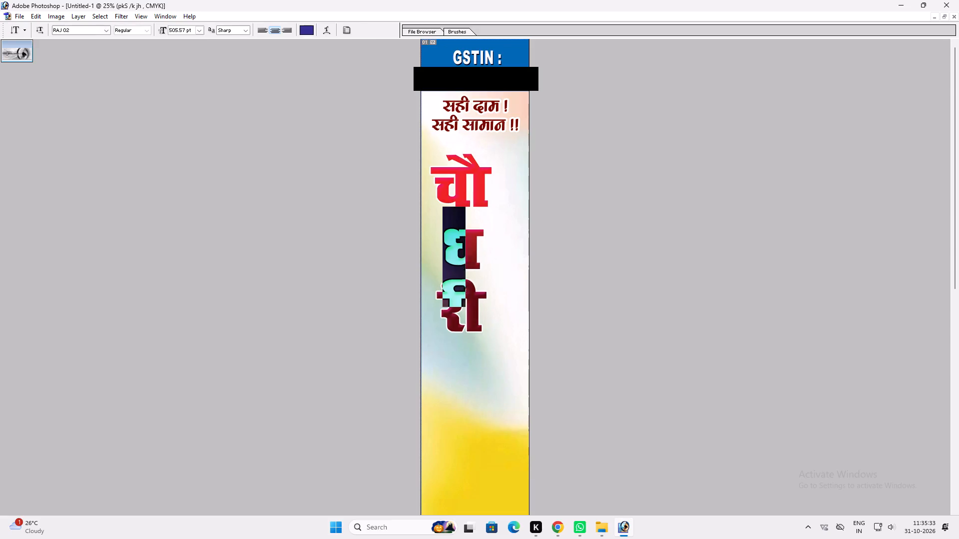
{"action": "left_click_drag", "start_coordinate": [472, 251], "coordinate": [484, 251]}
{"action": "key", "text": "alt+shift+Up"}
{"action": "key", "text": "alt+shift+Up"}
{"action": "key", "text": "alt+shift+Up"}
{"action": "key", "text": "alt+shift+Up"}
{"action": "key", "text": "alt+shift+Up"}
{"action": "key", "text": "alt+shift+Up"}
{"action": "key", "text": "alt+shift+Up"}
{"action": "key", "text": "alt+shift+Up"}
{"action": "key", "text": "alt+shift+Up"}
{"action": "key", "text": "alt+shift+Up"}
{"action": "key", "text": "alt+shift+Up"}
{"action": "key", "text": "alt+shift+Up"}
{"action": "key", "text": "alt+shift+Up"}
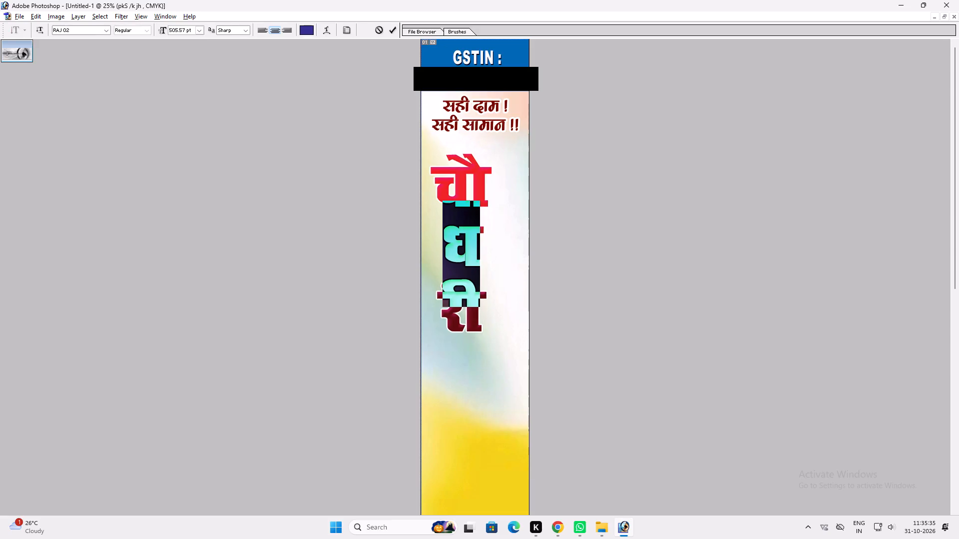
{"action": "key", "text": "ctrl+z"}
{"action": "key", "text": "ctrl+Return"}
Apply a crimson red Color Overlay to the stacked चौधरी text.
{"action": "key", "text": "alt+l"}
{"action": "key", "text": "alt+y"}
{"action": "key", "text": "n"}
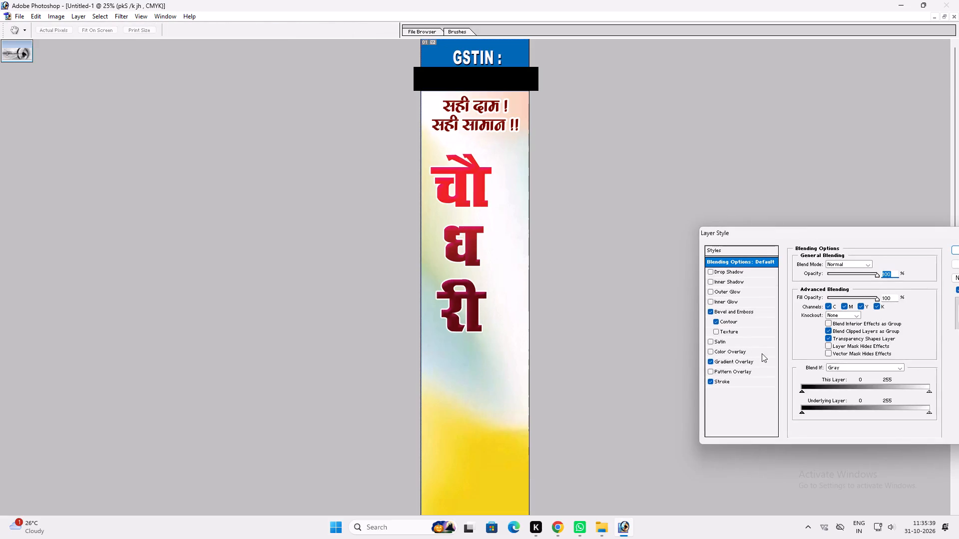
{"action": "left_click", "coordinate": [752, 353]}
{"action": "left_click", "coordinate": [887, 261]}
{"action": "left_click_drag", "start_coordinate": [339, 280], "coordinate": [363, 274]}
{"action": "key", "text": "Return"}
{"action": "key", "text": "Return"}
Enlarge the stacked चौधरी text so it fills most of the strip's width below the slogan.
{"action": "key", "text": "ctrl+t"}
{"action": "left_click_drag", "start_coordinate": [495, 152], "coordinate": [512, 145], "text": "shift"}
{"action": "key", "text": "shift+Return"}
{"action": "key", "text": "v"}
{"action": "key", "text": "ctrl+t"}
{"action": "left_click_drag", "start_coordinate": [498, 329], "coordinate": [557, 387], "text": "shift"}
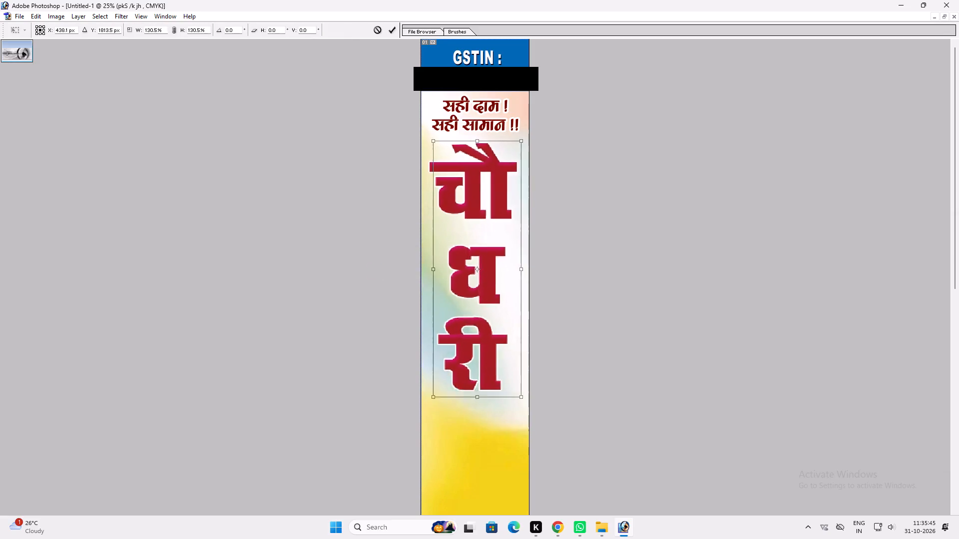
{"action": "left_click_drag", "start_coordinate": [557, 387], "coordinate": [547, 394], "text": "shift"}
{"action": "key", "text": "shift+Return"}
Centre the चौधरी text horizontally on the strip's full canvas.
{"action": "key", "text": "v"}
{"action": "key", "text": "space"}
{"action": "right_click_drag", "start_coordinate": [467, 368], "coordinate": [475, 371]}
{"action": "left_click", "coordinate": [481, 374]}
{"action": "key", "text": "ctrl+a"}
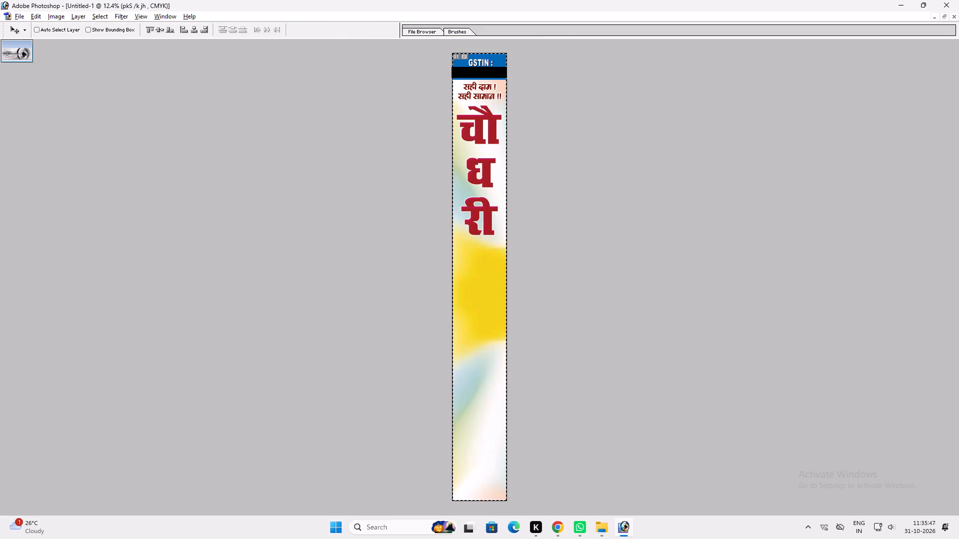
{"action": "key", "text": "alt+l"}
{"action": "key", "text": "alt+i"}
{"action": "key", "text": "alt+h"}
{"action": "key", "text": "ctrl+d"}
{"action": "key", "text": "ctrl+t"}
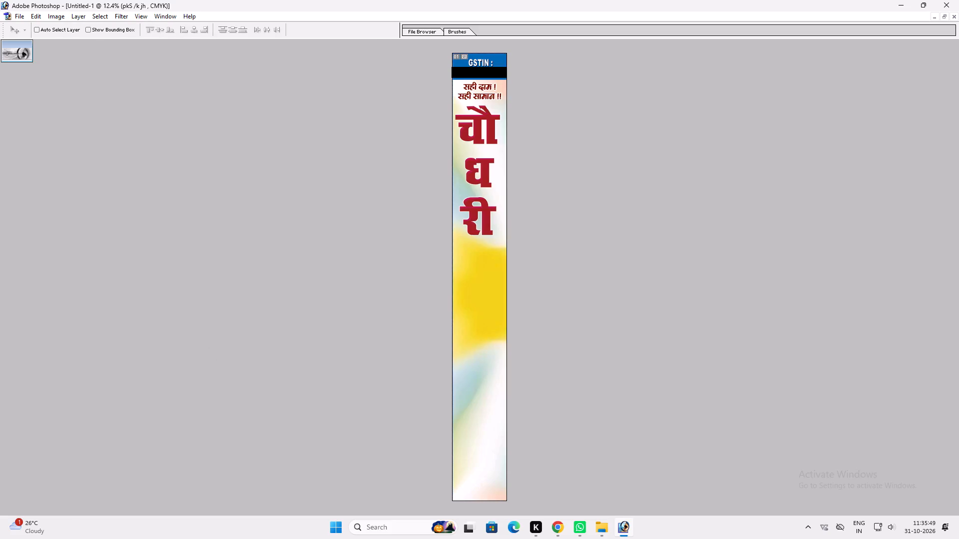
{"action": "key", "text": "Return"}
Add a drop shadow to the चौधरी text at 100% opacity, coloured pure cyan (C 100, M 0, Y 0, K 0).
{"action": "key", "text": "alt+l"}
{"action": "type", "text": "yd"}
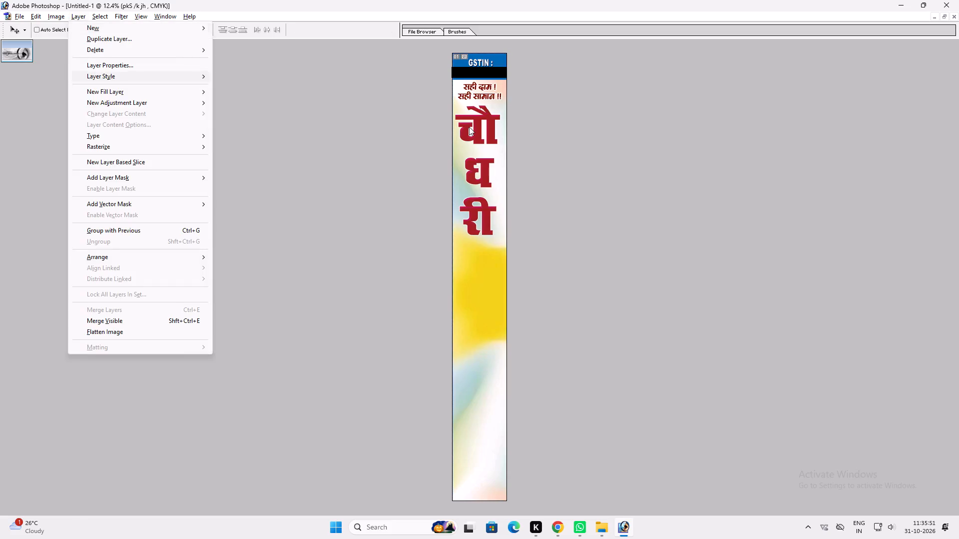
{"action": "left_click_drag", "start_coordinate": [866, 274], "coordinate": [916, 275]}
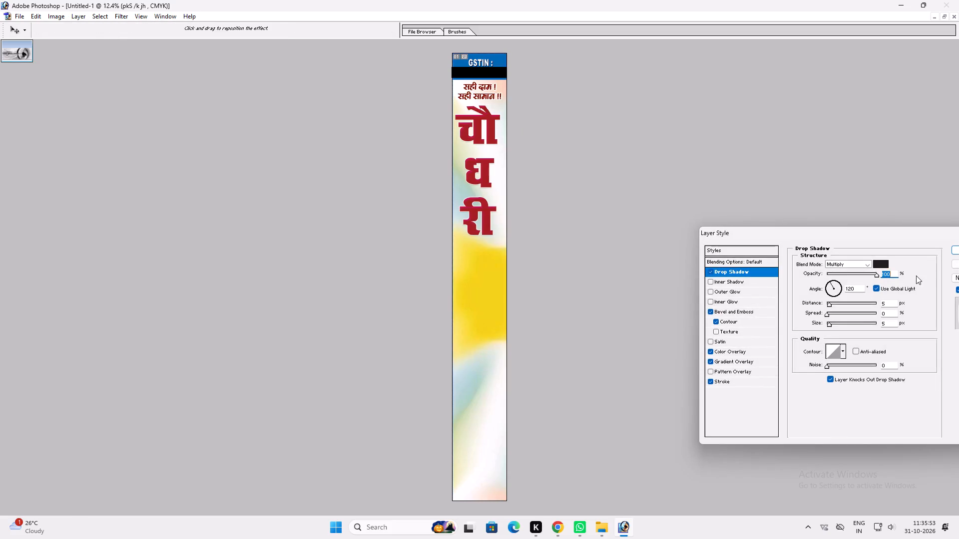
{"action": "left_click_drag", "start_coordinate": [916, 275], "coordinate": [915, 275]}
{"action": "left_click", "coordinate": [874, 265]}
{"action": "type", "text": "100"}
{"action": "key", "text": "Tab"}
{"action": "key", "text": "Tab"}
{"action": "key", "text": "Tab"}
{"action": "key", "text": "0"}
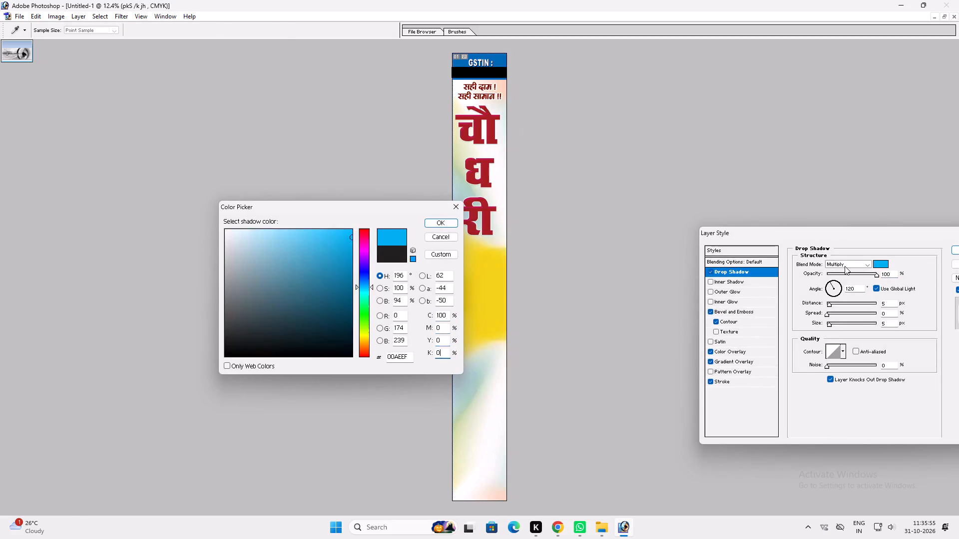
{"action": "key", "text": "Return"}
Set the cyan shadow's blend mode to Normal and increase its distance and size.
{"action": "left_click", "coordinate": [847, 263]}
{"action": "left_click", "coordinate": [838, 270]}
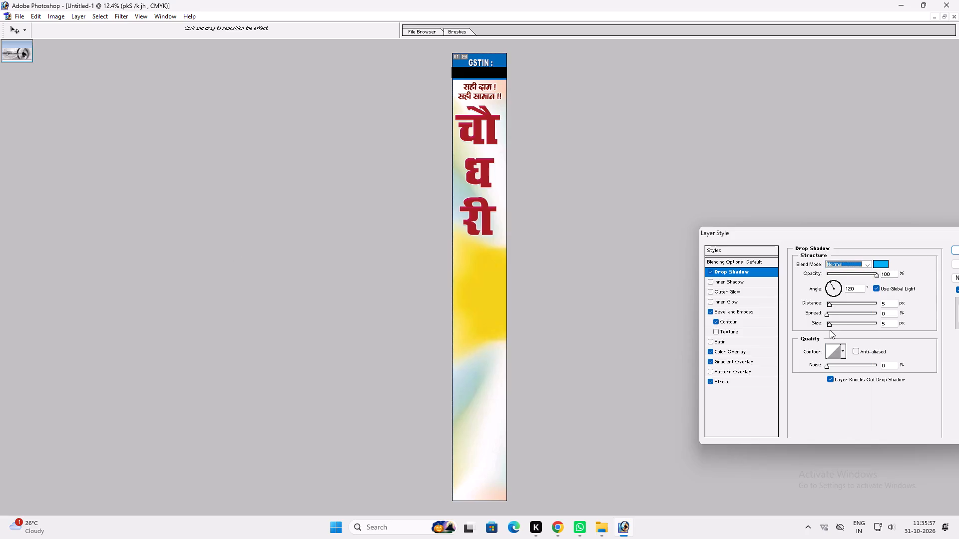
{"action": "left_click_drag", "start_coordinate": [830, 329], "coordinate": [835, 326]}
{"action": "left_click_drag", "start_coordinate": [835, 303], "coordinate": [842, 301]}
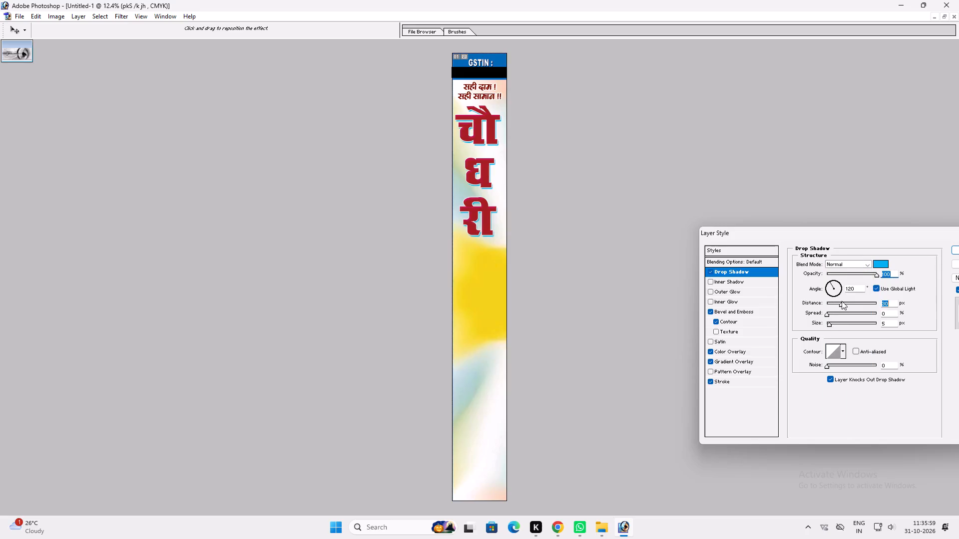
{"action": "left_click_drag", "start_coordinate": [842, 301], "coordinate": [845, 300]}
{"action": "left_click", "coordinate": [830, 323]}
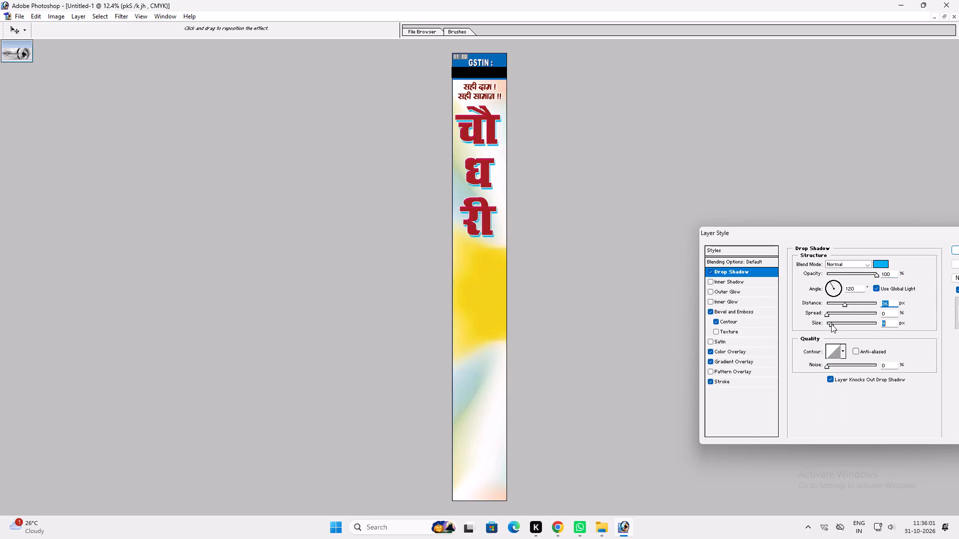
{"action": "key", "text": "Return"}
Stretch the चौधरी text slightly downward to make the letters taller.
{"action": "key", "text": "ctrl+t"}
{"action": "left_click_drag", "start_coordinate": [490, 236], "coordinate": [491, 244], "text": "shift"}
{"action": "key", "text": "shift+Return"}
{"action": "key", "text": "v"}
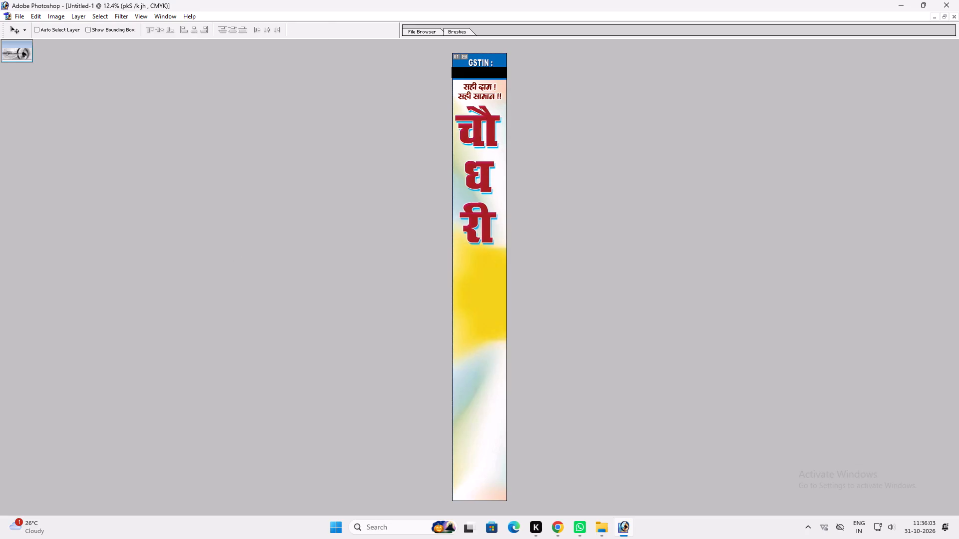
Copy the blue ट्रेडर्स text layer from the 53x143 banner into the strip.
{"action": "key", "text": "f"}
{"action": "key", "text": "f"}
{"action": "key", "text": "f"}
{"action": "left_click", "coordinate": [189, 230]}
{"action": "key", "text": "v"}
{"action": "left_click", "coordinate": [201, 269], "text": "ctrl"}
{"action": "right_click", "coordinate": [199, 269]}
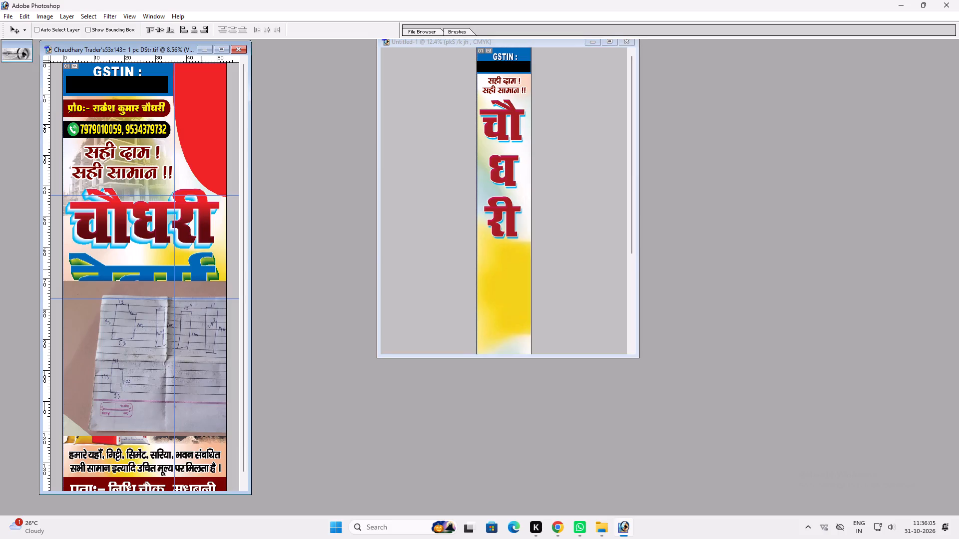
{"action": "left_click", "coordinate": [208, 272]}
{"action": "right_click", "coordinate": [196, 269], "text": "ctrl+shift"}
{"action": "left_click_drag", "start_coordinate": [203, 270], "coordinate": [207, 272], "text": "ctrl+shift"}
{"action": "left_click_drag", "start_coordinate": [197, 268], "coordinate": [214, 270]}
{"action": "key", "text": "ctrl+z"}
{"action": "left_click_drag", "start_coordinate": [195, 268], "coordinate": [500, 206]}
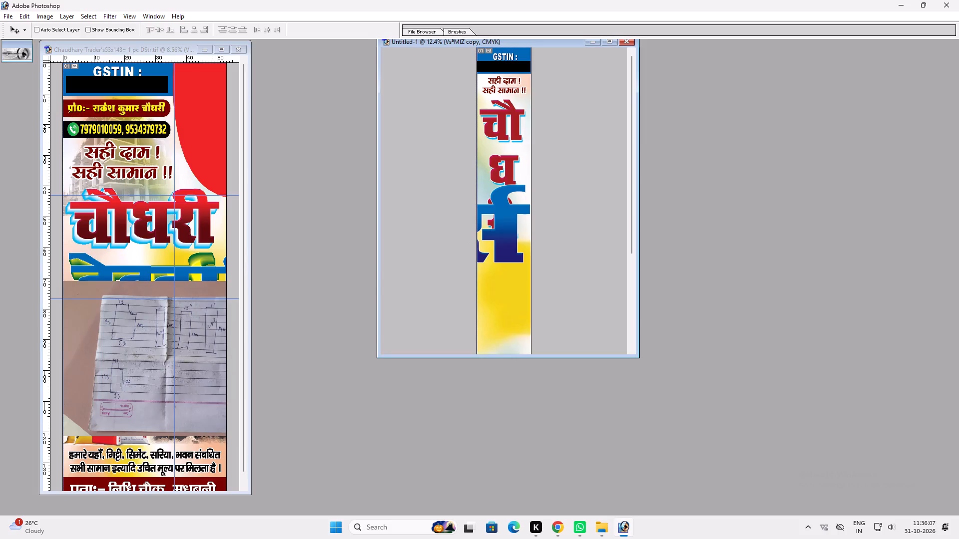
Scale down the copied ट्रेडर्स text and place it just below री in the strip.
{"action": "left_click", "coordinate": [612, 38]}
{"action": "scroll", "coordinate": [577, 221], "scroll_direction": "up", "scroll_amount": 5}
{"action": "key", "text": "f"}
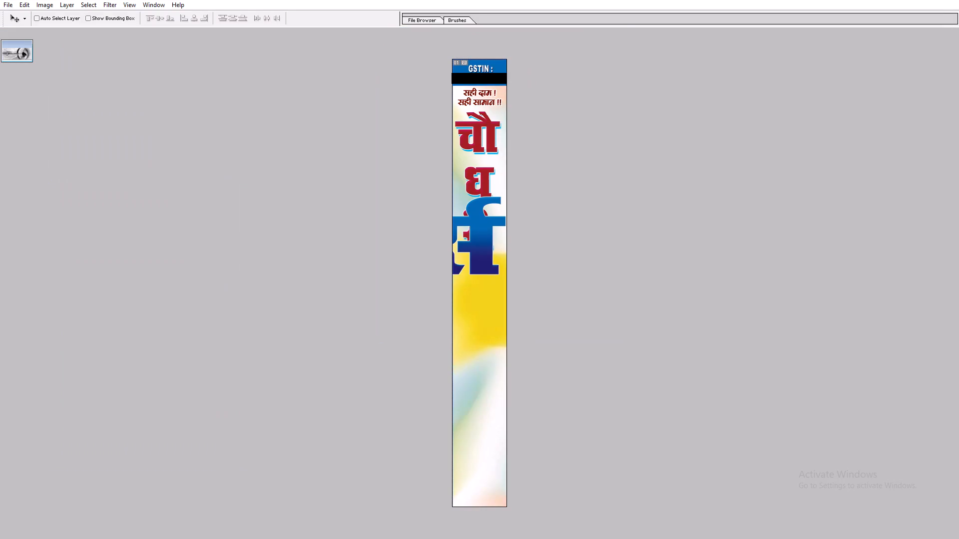
{"action": "key", "text": "ctrl+t"}
{"action": "left_click_drag", "start_coordinate": [511, 274], "coordinate": [461, 247], "text": "alt+shift"}
{"action": "key", "text": "Return"}
{"action": "key", "text": "v"}
{"action": "left_click_drag", "start_coordinate": [457, 247], "coordinate": [553, 262]}
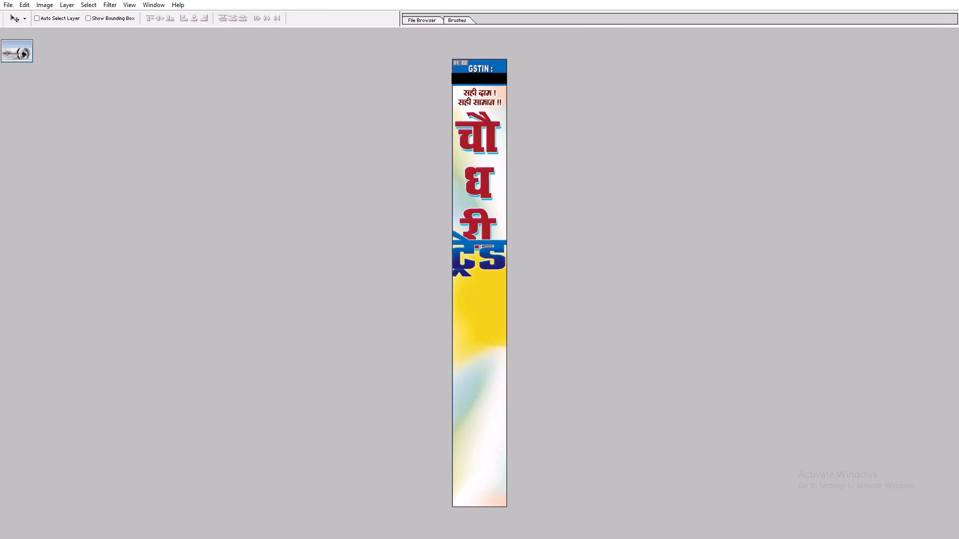
{"action": "left_click_drag", "start_coordinate": [553, 262], "coordinate": [559, 277]}
Break the ट्रेडर्स text into three stacked lines, ट्रे, ड and र्स, and fit it within the strip below चौधरी.
{"action": "key", "text": "t"}
{"action": "left_click", "coordinate": [489, 279]}
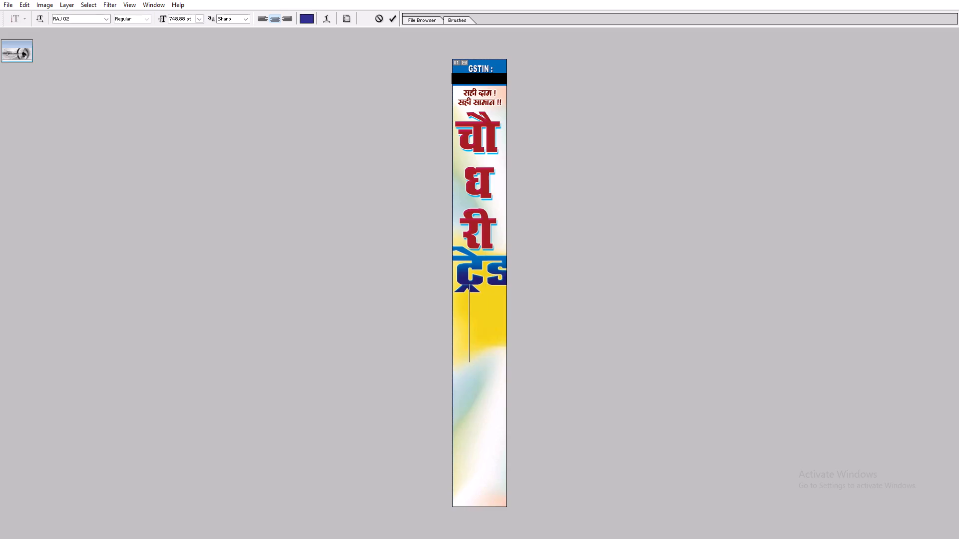
{"action": "key", "text": "Return"}
{"action": "left_click", "coordinate": [496, 319]}
{"action": "key", "text": "Return"}
{"action": "left_click_drag", "start_coordinate": [763, 356], "coordinate": [739, 373]}
{"action": "key", "text": "Return"}
{"action": "key", "text": "ctrl+t"}
{"action": "left_click", "coordinate": [491, 266], "text": "alt+shift"}
{"action": "key", "text": "Return"}
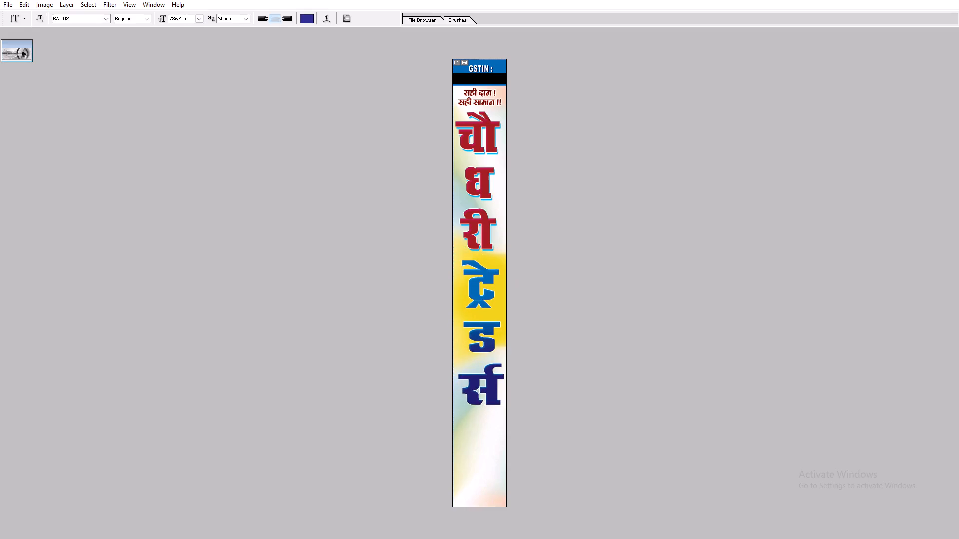
Apply a dark navy Color Overlay to the stacked ट्रेडर्स text.
{"action": "key", "text": "v"}
{"action": "key", "text": "alt+l"}
{"action": "key", "text": "alt+y"}
{"action": "key", "text": "n"}
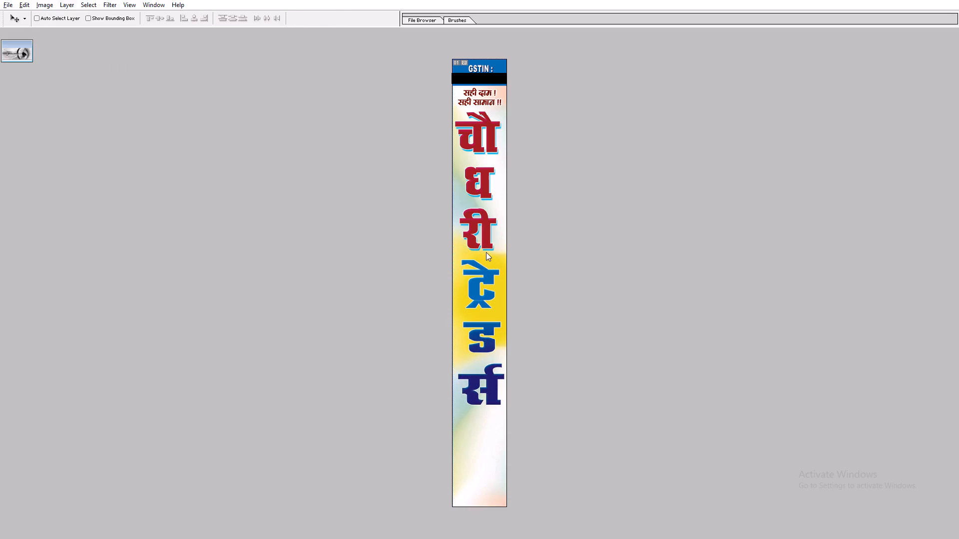
{"action": "left_click", "coordinate": [744, 353]}
{"action": "key", "text": "Return"}
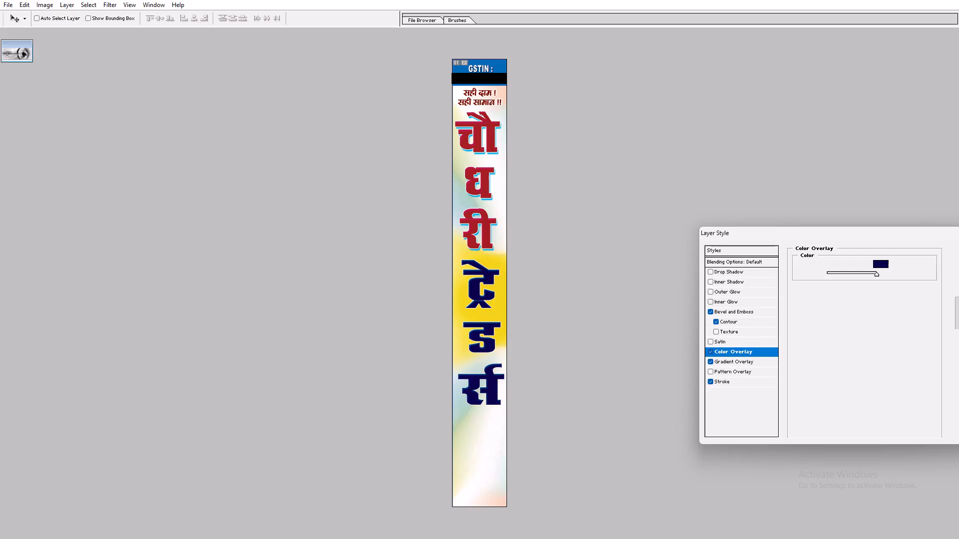
Add a red drop shadow at 100% opacity to the ट्रेडर्स text and increase its distance.
{"action": "key", "text": "alt+l"}
{"action": "type", "text": "yd"}
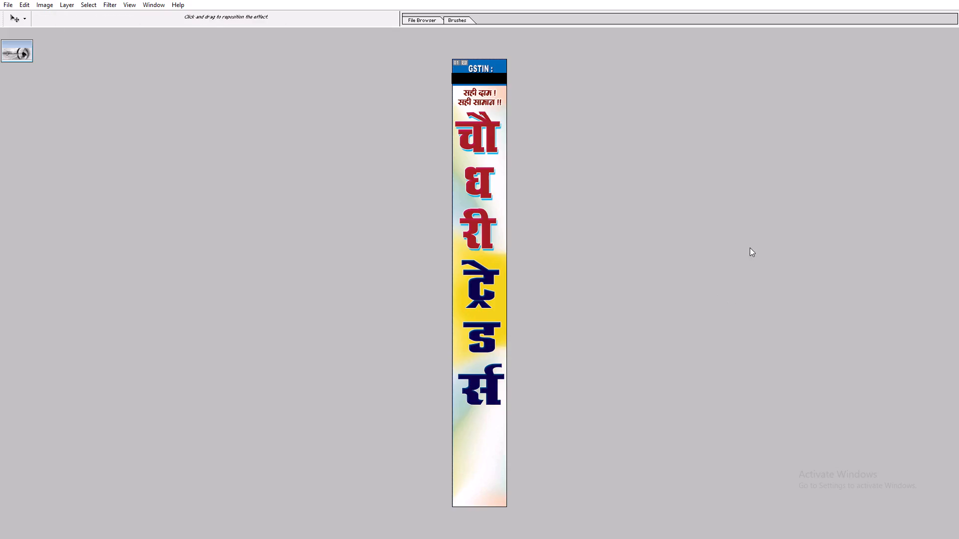
{"action": "left_click_drag", "start_coordinate": [865, 277], "coordinate": [897, 268]}
{"action": "left_click", "coordinate": [882, 261]}
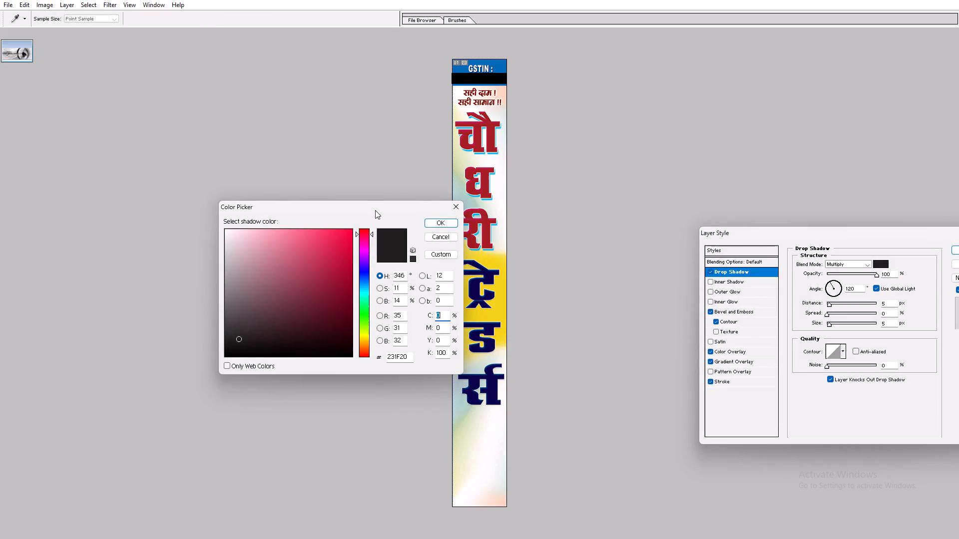
{"action": "left_click_drag", "start_coordinate": [360, 236], "coordinate": [373, 190]}
{"action": "left_click_drag", "start_coordinate": [339, 237], "coordinate": [378, 171]}
{"action": "key", "text": "Return"}
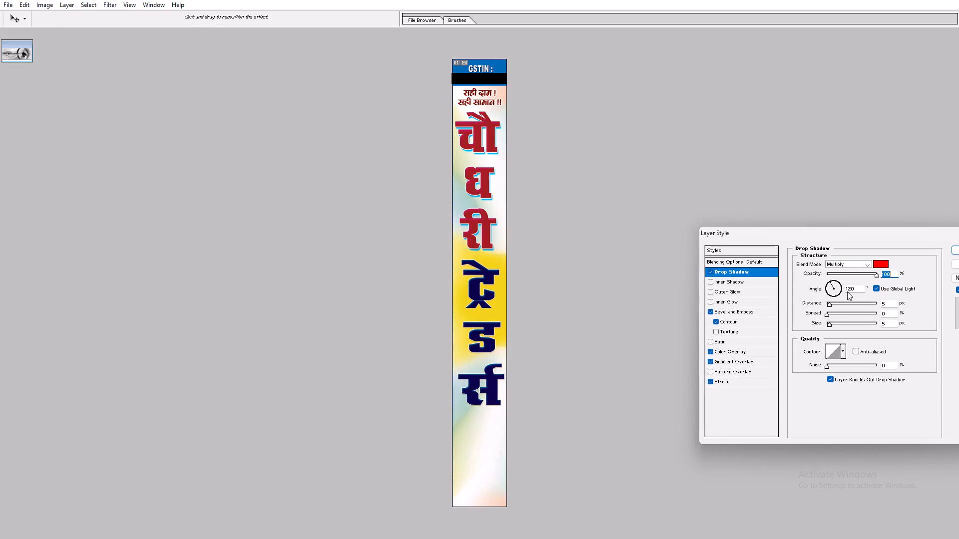
{"action": "left_click_drag", "start_coordinate": [833, 303], "coordinate": [840, 304]}
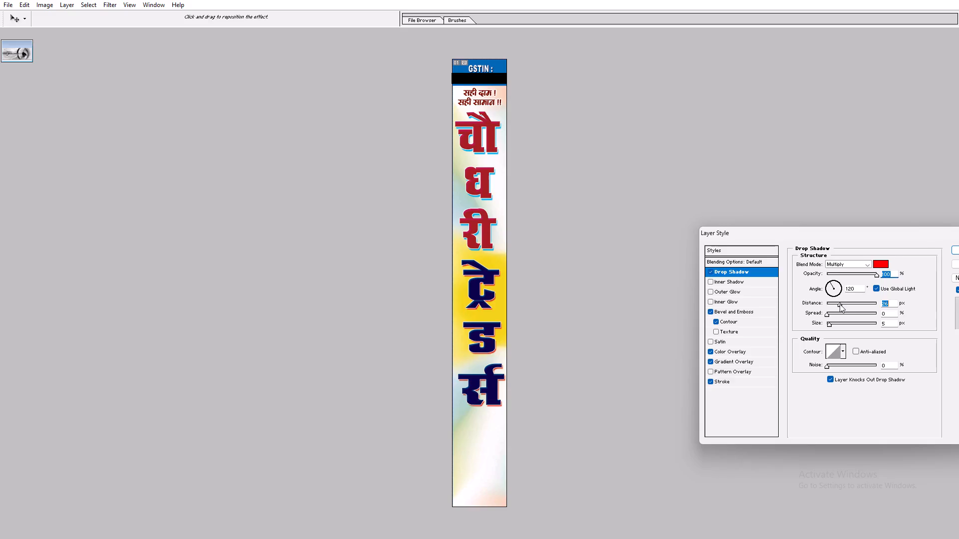
{"action": "left_click_drag", "start_coordinate": [840, 304], "coordinate": [840, 303]}
{"action": "key", "text": "Return"}
Stretch the ट्रेडर्स text to about 108% height and narrow it to 89.1% width.
{"action": "key", "text": "ctrl+t"}
{"action": "left_click_drag", "start_coordinate": [491, 402], "coordinate": [491, 414], "text": "shift"}
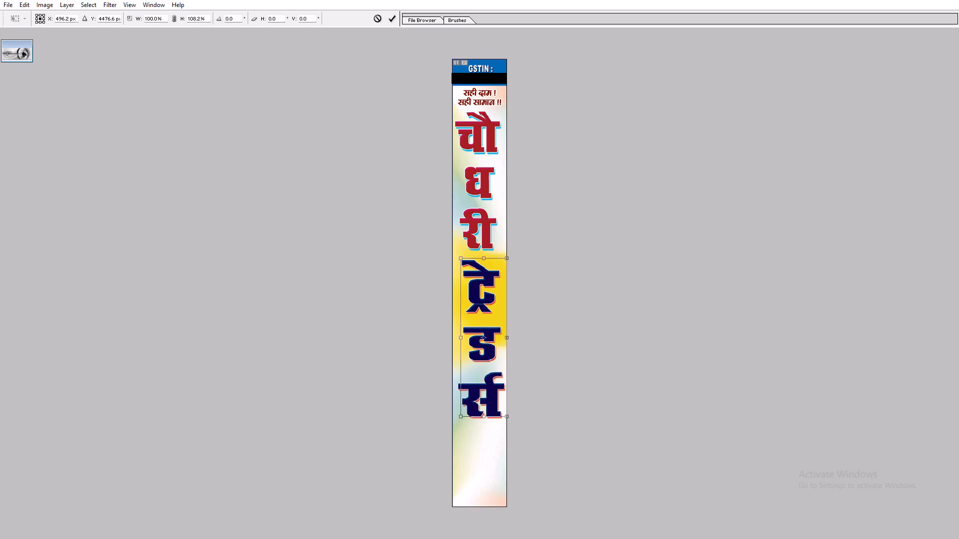
{"action": "left_click_drag", "start_coordinate": [513, 402], "coordinate": [505, 404], "text": "shift"}
{"action": "left_click_drag", "start_coordinate": [507, 401], "coordinate": [502, 401], "text": "shift"}
{"action": "key", "text": "Return"}
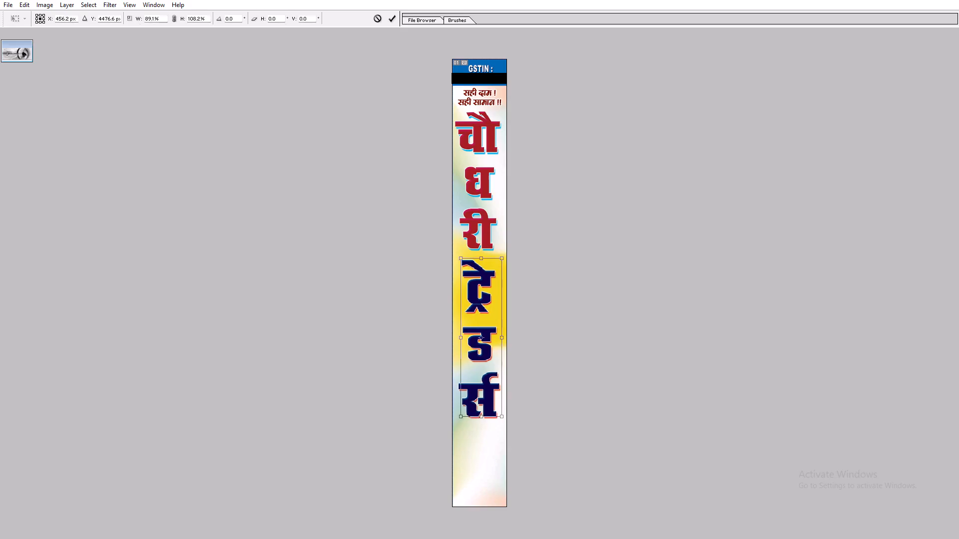
Centre the ट्रेडर्स text horizontally on the strip's full canvas.
{"action": "key", "text": "ctrl+a"}
{"action": "key", "text": "alt+l"}
{"action": "key", "text": "alt+i"}
{"action": "key", "text": "alt+h"}
{"action": "key", "text": "ctrl+d"}
{"action": "key", "text": "ctrl+t"}
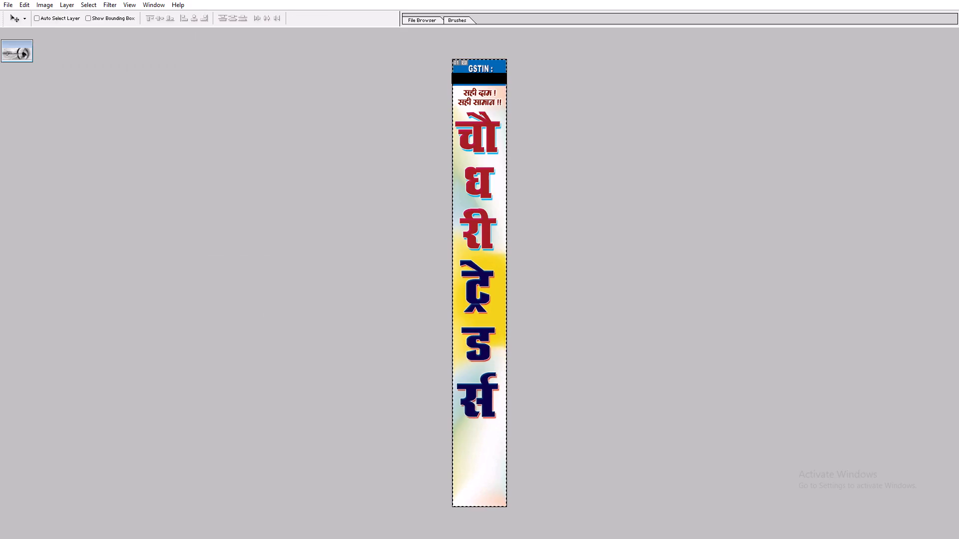
Stretch the stacked ट्रेडर्स text slightly taller, extending it downward on the strip.
{"action": "left_click_drag", "start_coordinate": [486, 419], "coordinate": [482, 424], "text": "shift"}
{"action": "key", "text": "shift+Return"}
{"action": "key", "text": "v"}
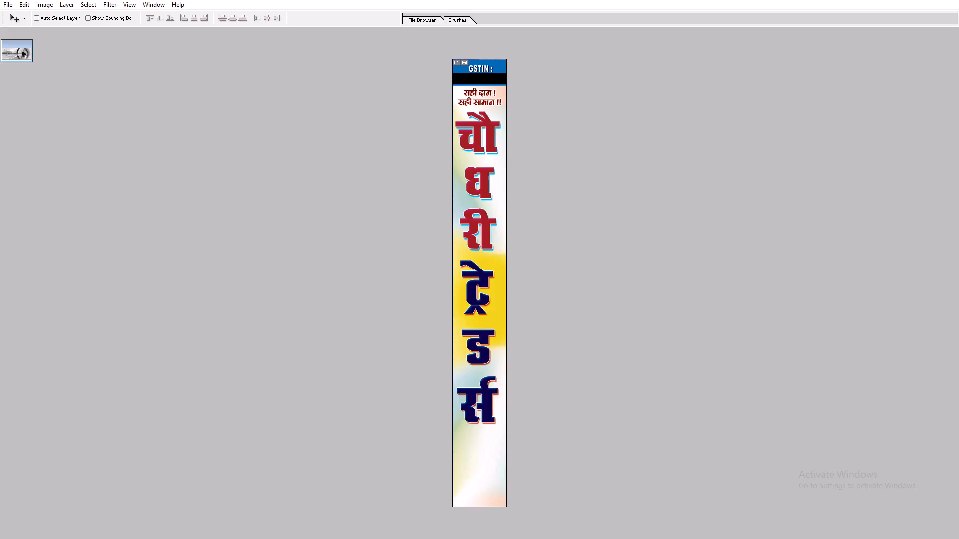
Send the handwritten measurements photo behind the artwork in the 53x143 Chaudhary Trader's banner.
{"action": "type", "text": "ff"}
{"action": "left_click", "coordinate": [139, 279]}
{"action": "key", "text": "v"}
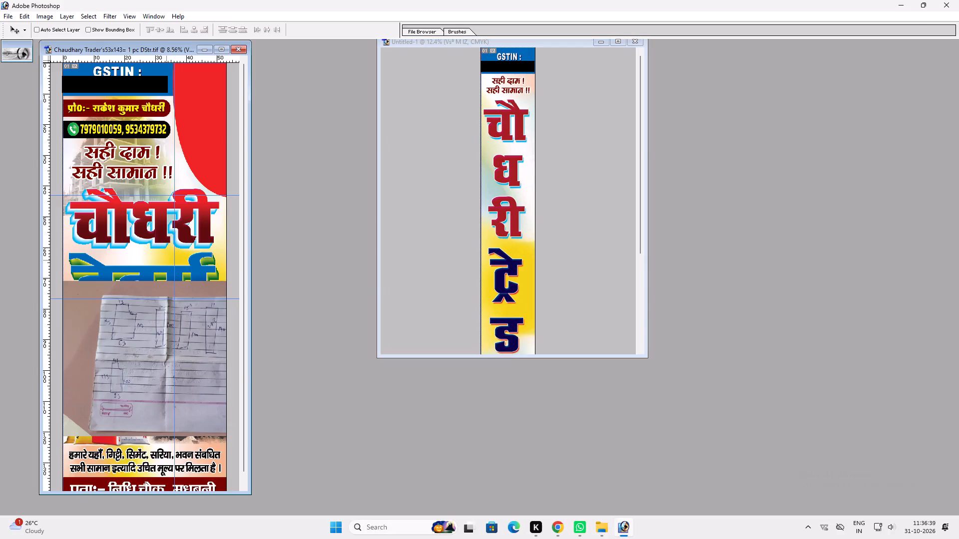
{"action": "left_click", "coordinate": [167, 330], "text": "ctrl"}
{"action": "left_click_drag", "start_coordinate": [160, 332], "coordinate": [155, 276]}
{"action": "key", "text": "ctrl+shift+bracketleft"}
{"action": "key", "text": "v"}
{"action": "key", "text": "v"}
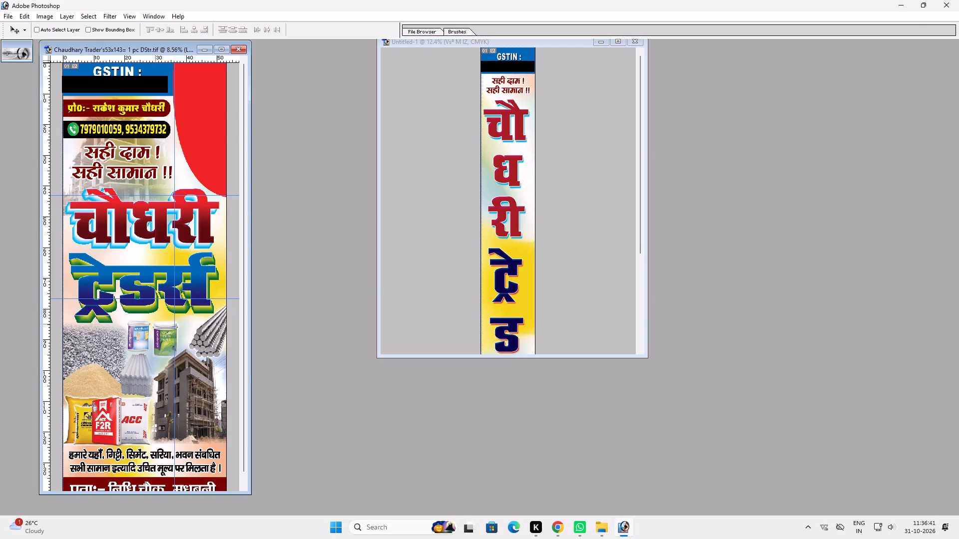
{"action": "key", "text": "v"}
Copy the yellow proprietor name line from the banner into the strip and place it below र्स.
{"action": "left_click", "coordinate": [126, 108], "text": "ctrl"}
{"action": "left_click_drag", "start_coordinate": [126, 108], "coordinate": [142, 110]}
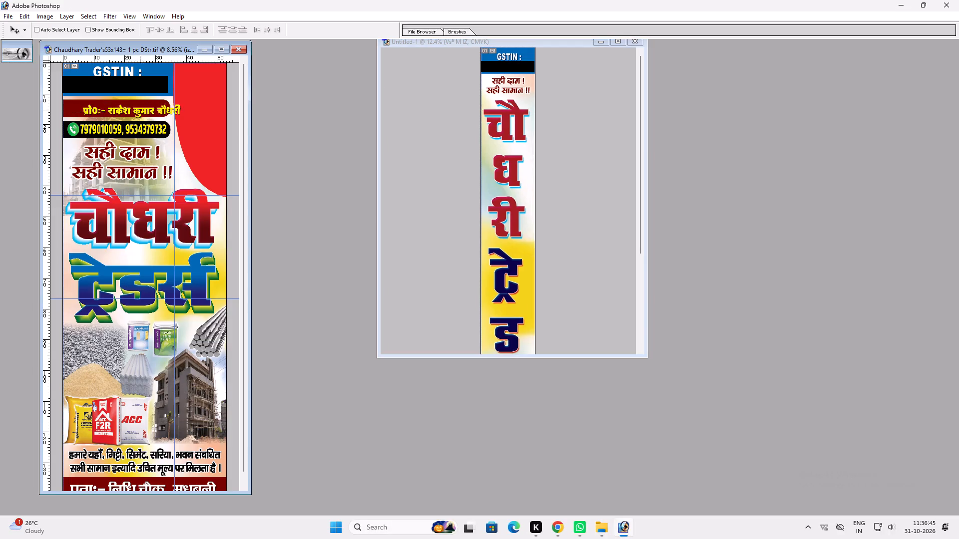
{"action": "key", "text": "ctrl+z"}
{"action": "left_click_drag", "start_coordinate": [132, 108], "coordinate": [516, 134]}
{"action": "left_click", "coordinate": [619, 45]}
{"action": "key", "text": "space"}
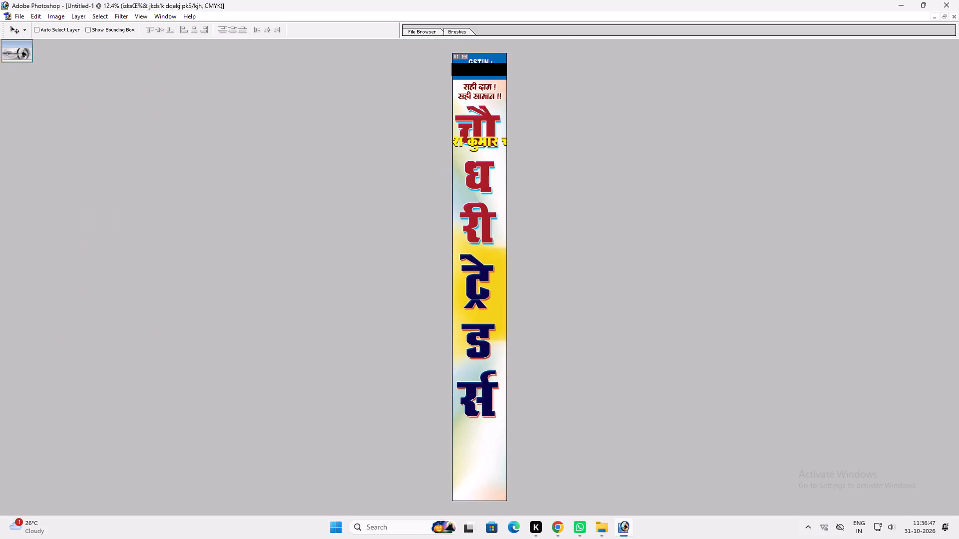
{"action": "left_click_drag", "start_coordinate": [449, 368], "coordinate": [454, 187]}
{"action": "key", "text": "v"}
{"action": "key", "text": "v"}
{"action": "left_click_drag", "start_coordinate": [474, 147], "coordinate": [518, 450]}
Break the proprietor text after प्रो०:- so the name starts on a second line.
{"action": "key", "text": "t"}
{"action": "left_click", "coordinate": [469, 449]}
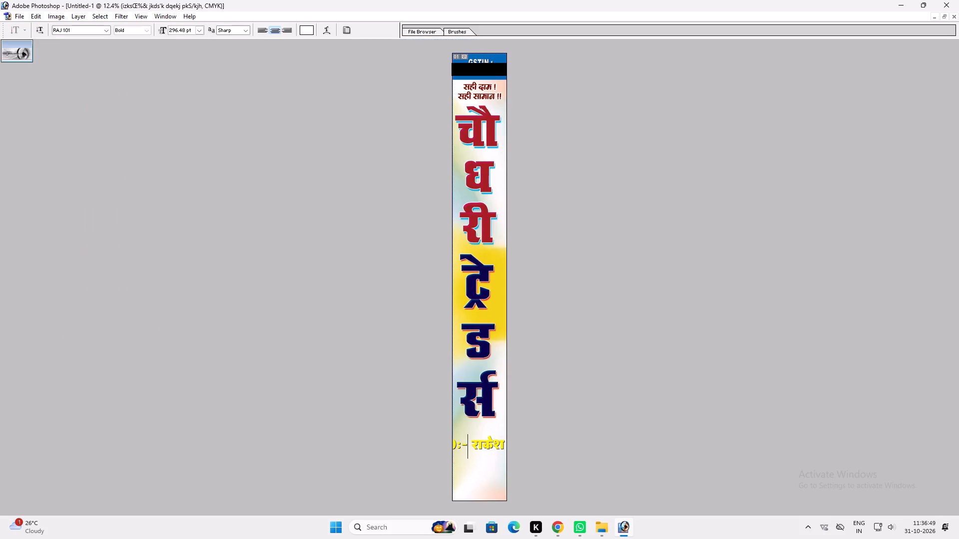
{"action": "key", "text": "Return"}
{"action": "key", "text": "Return"}
Scale the two-line proprietor text down to about 46.3% so it fits the strip's width.
{"action": "key", "text": "ctrl+t"}
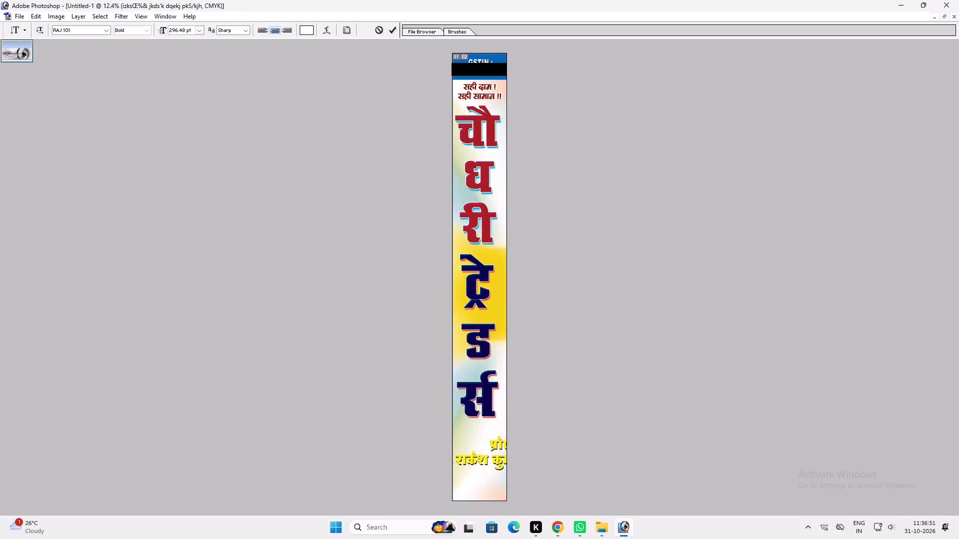
{"action": "left_click_drag", "start_coordinate": [561, 464], "coordinate": [500, 453], "text": "shift"}
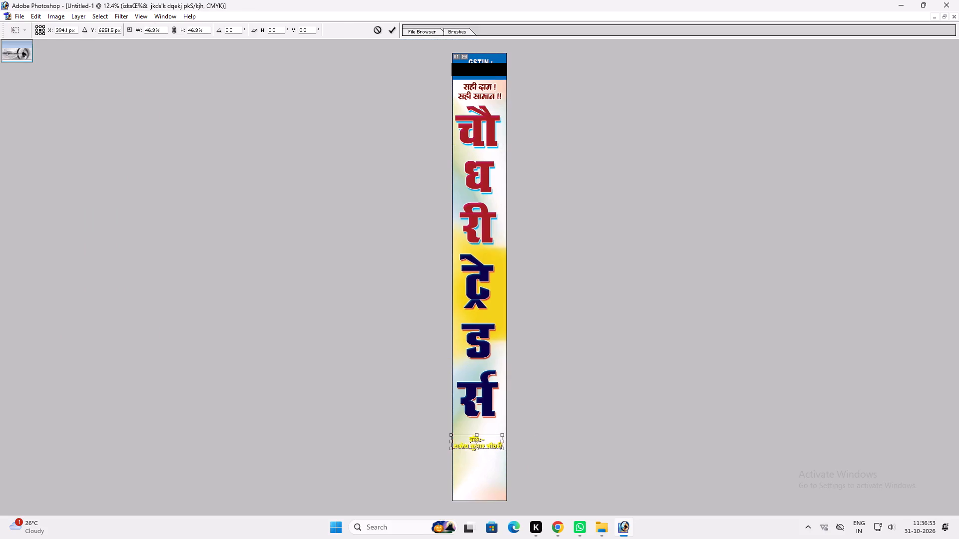
{"action": "left_click_drag", "start_coordinate": [500, 453], "coordinate": [500, 454], "text": "shift"}
{"action": "key", "text": "shift+Return"}
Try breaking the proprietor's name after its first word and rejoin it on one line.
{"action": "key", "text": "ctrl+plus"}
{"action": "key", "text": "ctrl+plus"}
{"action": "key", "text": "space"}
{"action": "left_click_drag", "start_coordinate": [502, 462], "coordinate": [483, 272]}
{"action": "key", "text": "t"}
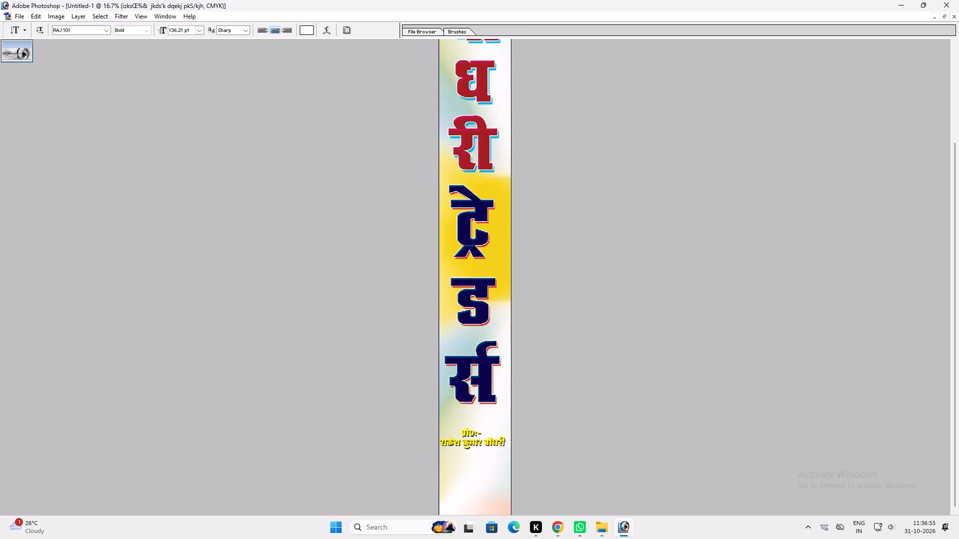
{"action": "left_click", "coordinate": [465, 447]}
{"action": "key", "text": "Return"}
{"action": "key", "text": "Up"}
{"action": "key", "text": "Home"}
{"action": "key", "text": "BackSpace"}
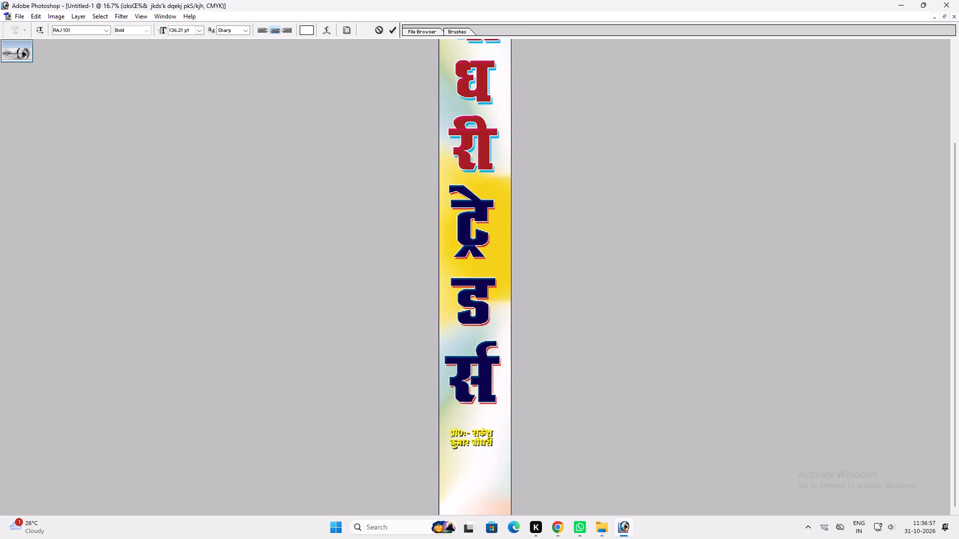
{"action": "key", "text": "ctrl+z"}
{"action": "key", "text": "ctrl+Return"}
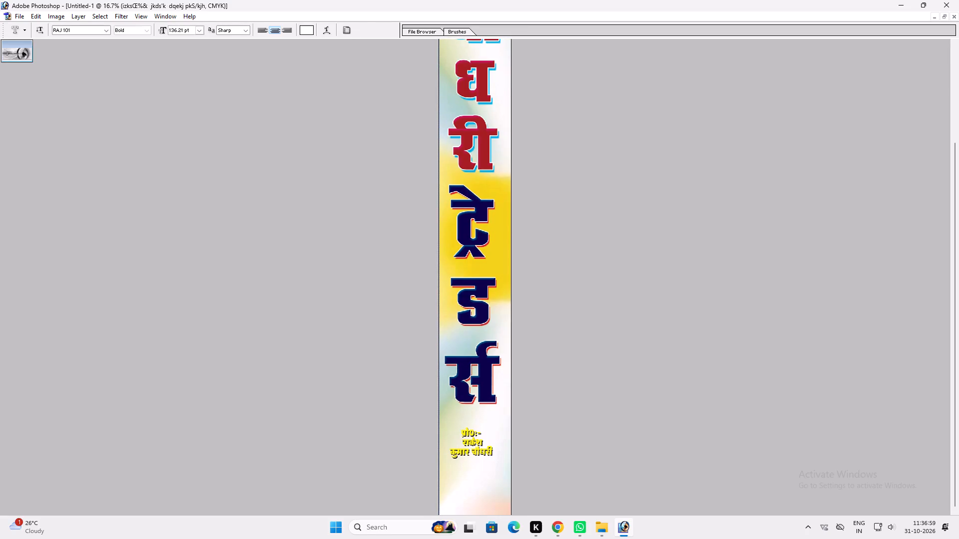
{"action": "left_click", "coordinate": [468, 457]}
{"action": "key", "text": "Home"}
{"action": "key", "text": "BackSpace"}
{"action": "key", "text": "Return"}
Break the proprietor's name before the surname चौधरी so it falls on a third line.
{"action": "key", "text": "v"}
{"action": "key", "text": "ctrl+plus"}
{"action": "key", "text": "ctrl+plus"}
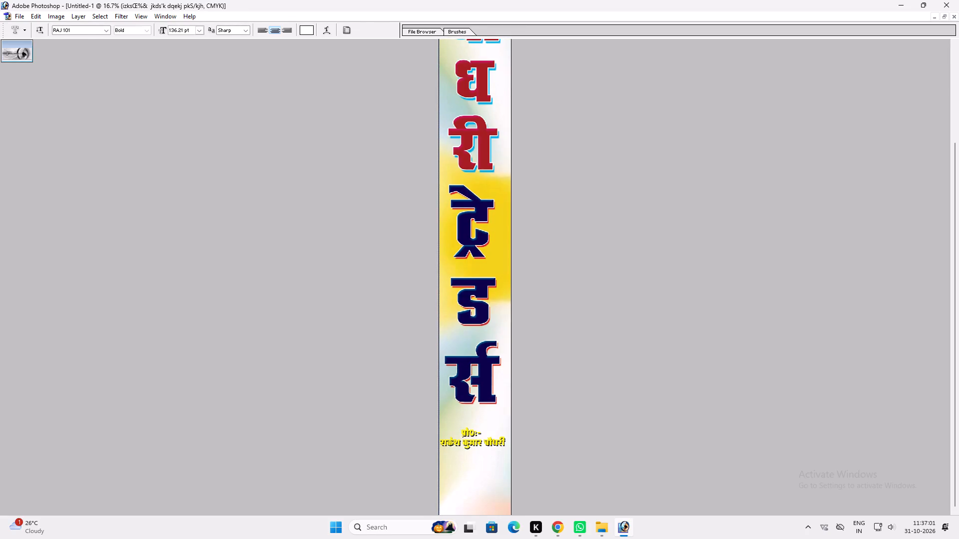
{"action": "key", "text": "space"}
{"action": "key", "text": "space"}
{"action": "key", "text": "space"}
{"action": "key", "text": "space"}
{"action": "key", "text": "space"}
{"action": "key", "text": "space"}
{"action": "key", "text": "space"}
{"action": "key", "text": "space"}
{"action": "key", "text": "space"}
{"action": "key", "text": "space"}
{"action": "key", "text": "space"}
{"action": "key", "text": "space"}
{"action": "key", "text": "space"}
{"action": "key", "text": "space"}
{"action": "left_click_drag", "start_coordinate": [468, 457], "coordinate": [507, 158]}
{"action": "key", "text": "t"}
{"action": "left_click", "coordinate": [491, 371]}
{"action": "key", "text": "Return"}
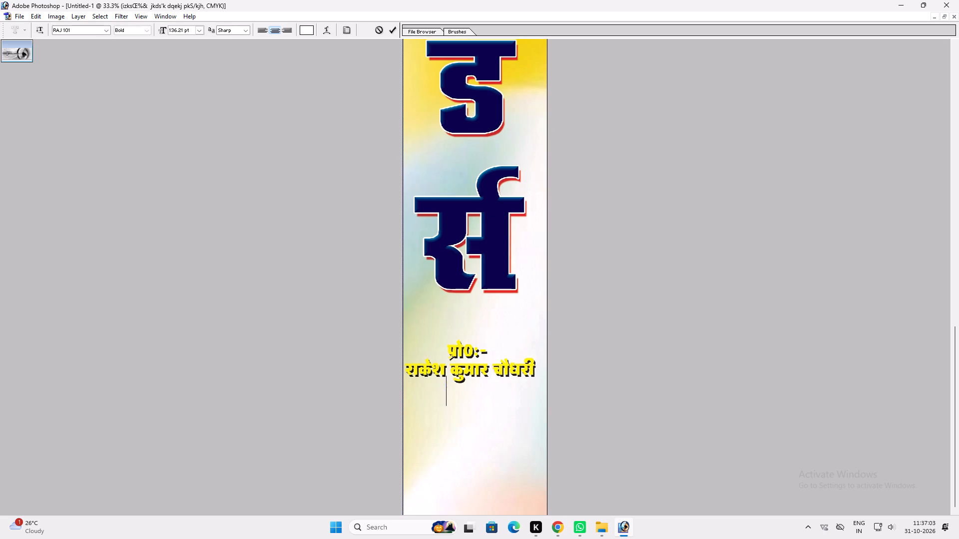
Increase the line spacing across all three lines of the proprietor text.
{"action": "key", "text": "ctrl+a"}
{"action": "key", "text": "alt+Down"}
{"action": "key", "text": "alt+Down"}
{"action": "key", "text": "alt+Down"}
{"action": "key", "text": "alt+Down"}
{"action": "key", "text": "alt+Down"}
{"action": "key", "text": "alt+Down"}
{"action": "key", "text": "alt+Down"}
{"action": "key", "text": "alt+Down"}
{"action": "key", "text": "alt+Down"}
{"action": "key", "text": "alt+Down"}
{"action": "key", "text": "alt+Down"}
{"action": "key", "text": "alt+Down"}
{"action": "key", "text": "alt+Down"}
{"action": "key", "text": "alt+Down"}
{"action": "key", "text": "alt+Down"}
{"action": "key", "text": "alt+Down"}
{"action": "key", "text": "alt+Down"}
{"action": "key", "text": "alt+Down"}
{"action": "key", "text": "alt+Down"}
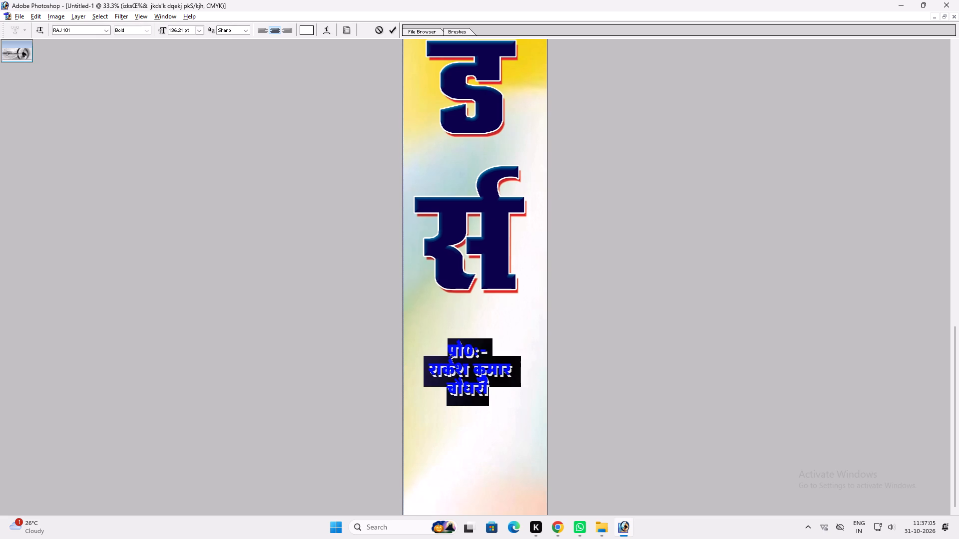
{"action": "key", "text": "ctrl+z"}
{"action": "key", "text": "ctrl+Return"}
Enlarge the three-line proprietor text to about 217 pt and position it just below र्स.
{"action": "key", "text": "ctrl+t"}
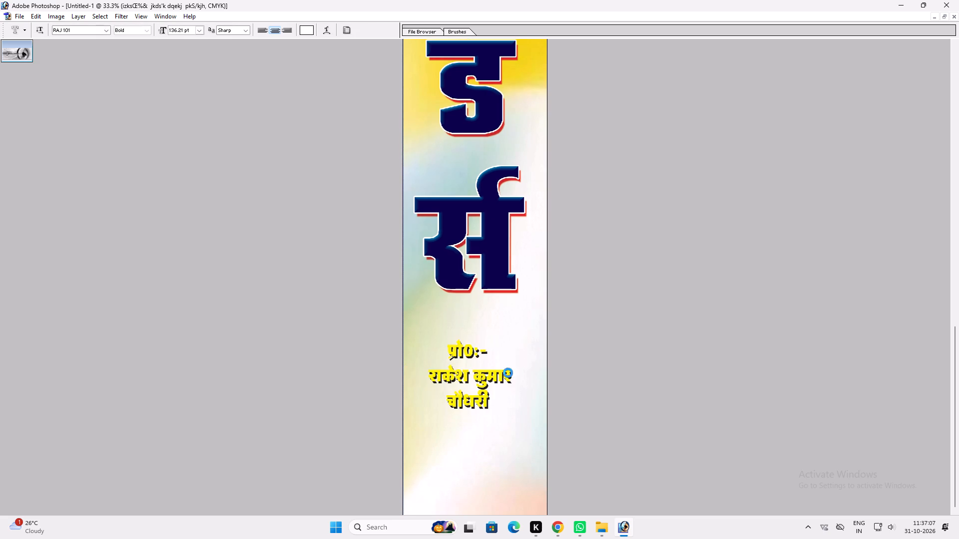
{"action": "left_click_drag", "start_coordinate": [511, 341], "coordinate": [523, 306], "text": "alt+shift"}
{"action": "key", "text": "Return"}
{"action": "key", "text": "v"}
{"action": "left_click_drag", "start_coordinate": [495, 363], "coordinate": [500, 362]}
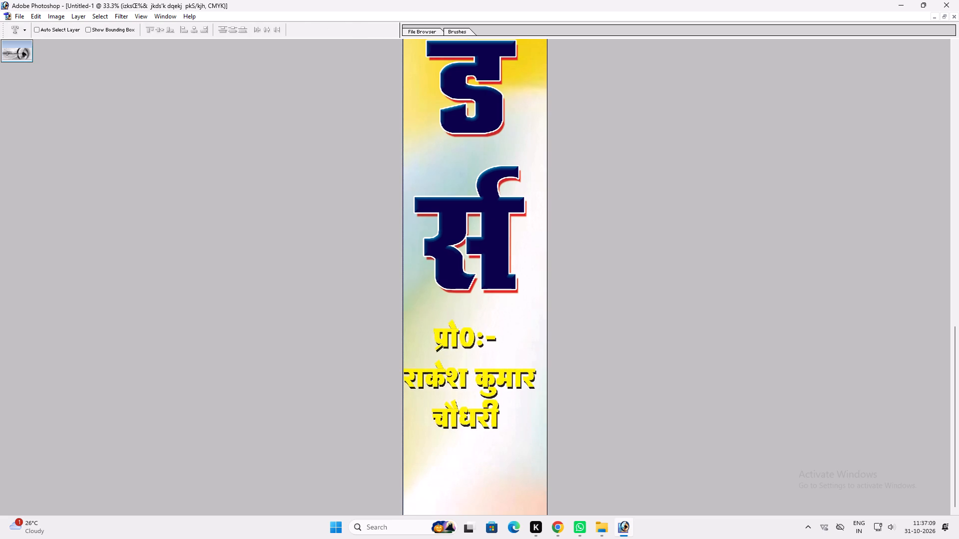
{"action": "left_click_drag", "start_coordinate": [500, 362], "coordinate": [500, 358]}
Narrow the proprietor text slightly to leave a margin at the strip's edges.
{"action": "key", "text": "ctrl+t"}
{"action": "left_click_drag", "start_coordinate": [540, 359], "coordinate": [539, 359], "text": "alt+shift"}
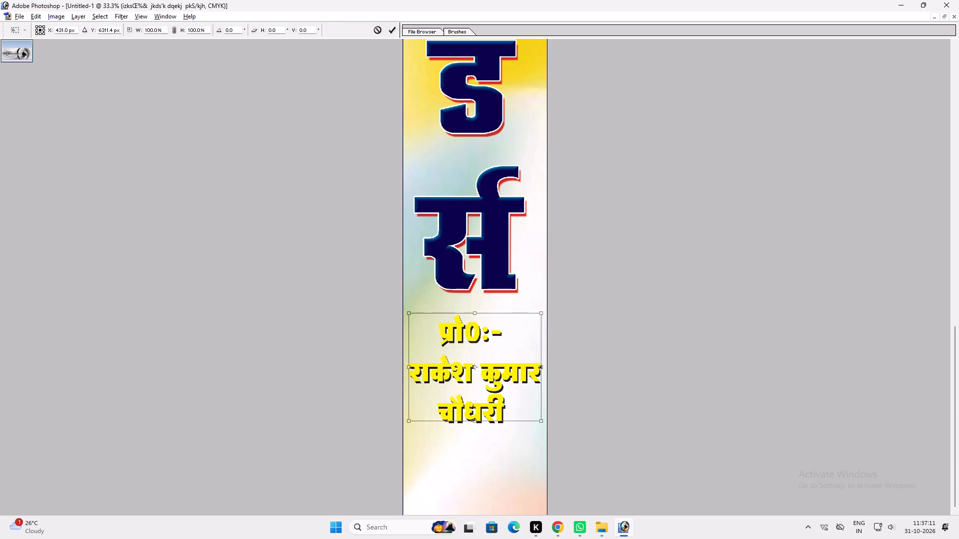
{"action": "left_click_drag", "start_coordinate": [539, 359], "coordinate": [533, 360], "text": "alt+shift"}
{"action": "key", "text": "Return"}
{"action": "key", "text": "v"}
Change the proprietor text's Color Overlay from yellow to black at 100% opacity.
{"action": "key", "text": "alt+l"}
{"action": "key", "text": "alt+y"}
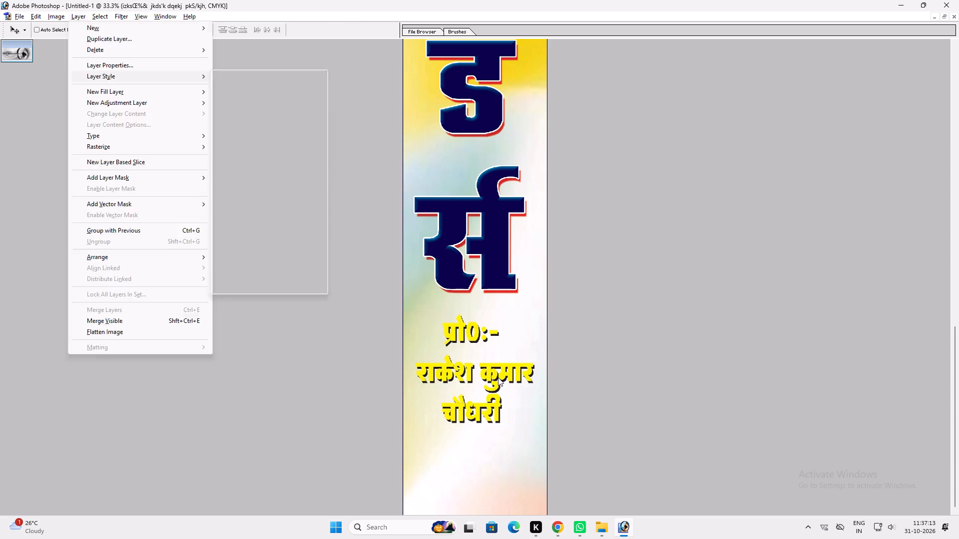
{"action": "key", "text": "n"}
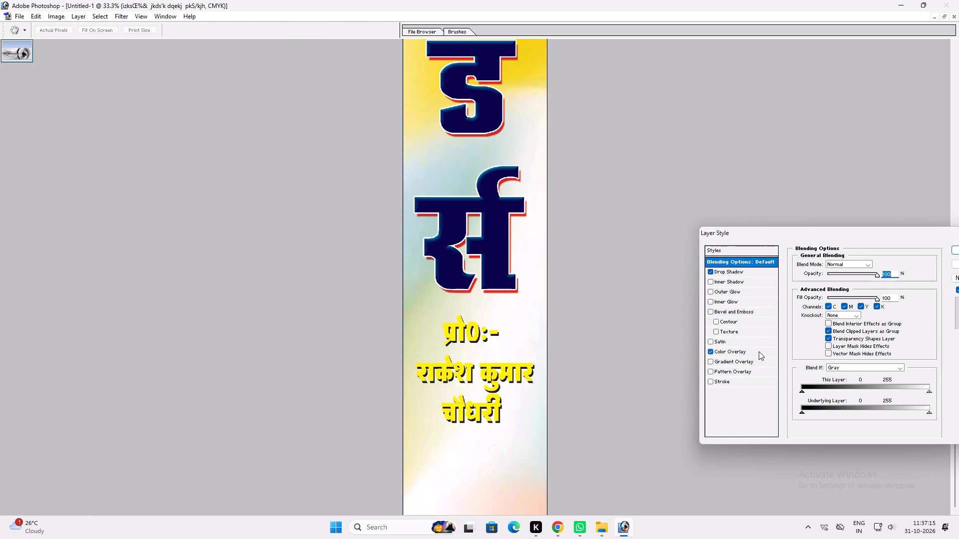
{"action": "left_click", "coordinate": [755, 352]}
{"action": "left_click", "coordinate": [883, 267]}
{"action": "left_click_drag", "start_coordinate": [320, 330], "coordinate": [477, 416]}
{"action": "key", "text": "Return"}
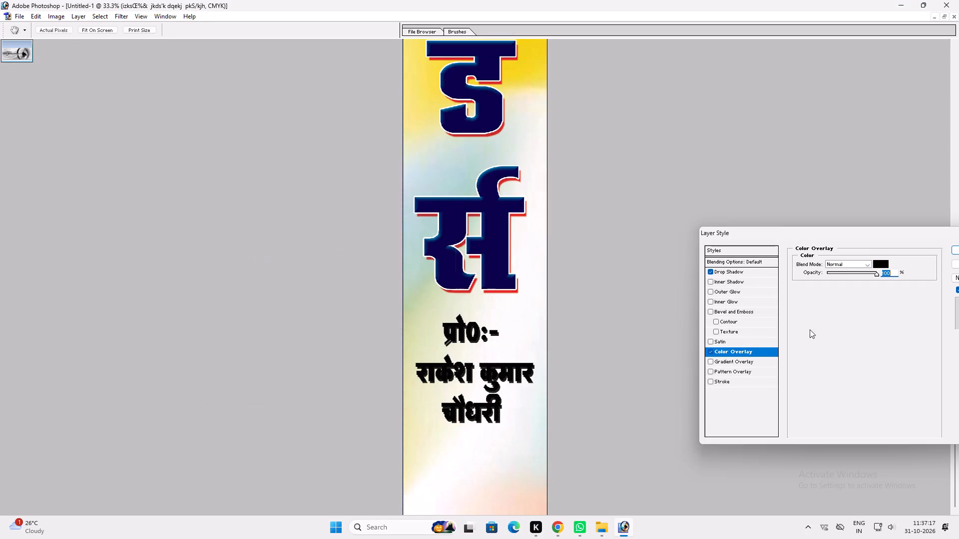
Add a thick white outside Stroke at 100% opacity around the black proprietor text.
{"action": "left_click", "coordinate": [717, 382]}
{"action": "left_click", "coordinate": [819, 326]}
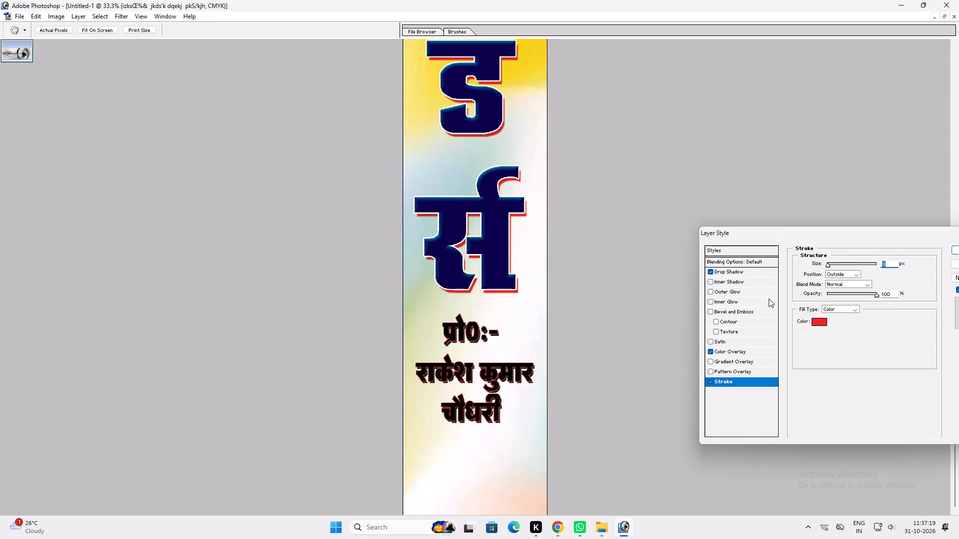
{"action": "left_click", "coordinate": [821, 321]}
{"action": "left_click_drag", "start_coordinate": [266, 262], "coordinate": [72, 108]}
{"action": "key", "text": "Return"}
{"action": "scroll", "coordinate": [686, 377], "scroll_direction": "up", "scroll_amount": 2}
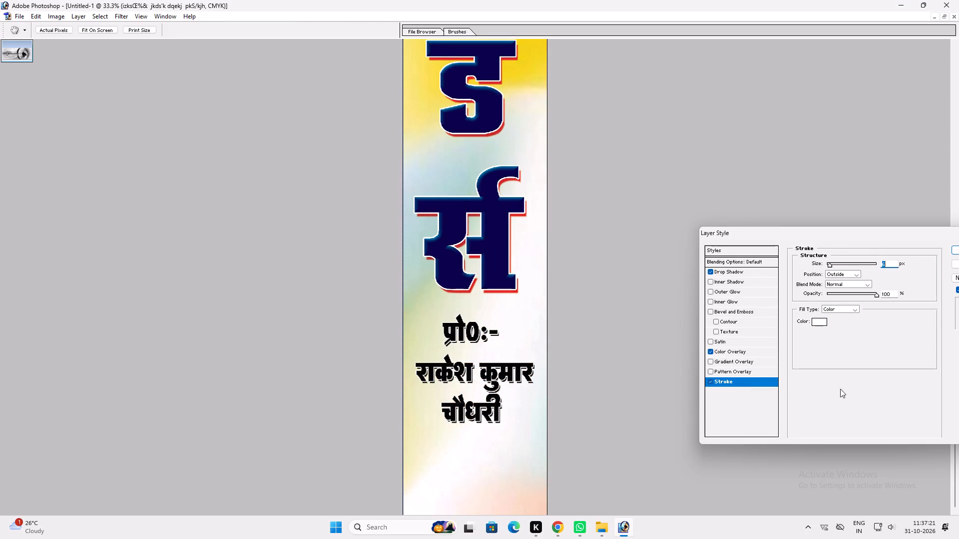
{"action": "scroll", "coordinate": [840, 389], "scroll_direction": "up", "scroll_amount": 16}
{"action": "key", "text": "Return"}
Widen the line spacing of the outlined three-line proprietor text further.
{"action": "key", "text": "t"}
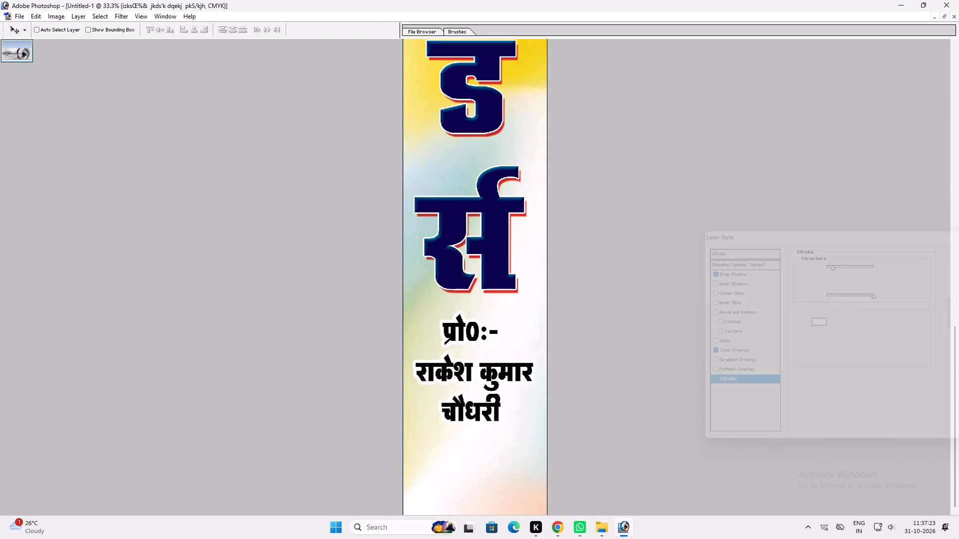
{"action": "left_click", "coordinate": [494, 408]}
{"action": "key", "text": "ctrl+a"}
{"action": "key", "text": "alt+Down"}
{"action": "key", "text": "alt+Down"}
{"action": "key", "text": "alt+Down"}
{"action": "key", "text": "alt+Down"}
{"action": "key", "text": "alt+Down"}
{"action": "key", "text": "alt+Down"}
{"action": "key", "text": "alt+Down"}
{"action": "key", "text": "alt+Down"}
{"action": "key", "text": "alt+Down"}
{"action": "key", "text": "alt+Down"}
{"action": "key", "text": "alt+Down"}
{"action": "key", "text": "alt+Down"}
{"action": "key", "text": "alt+Down"}
{"action": "key", "text": "alt+Down"}
{"action": "key", "text": "alt+Down"}
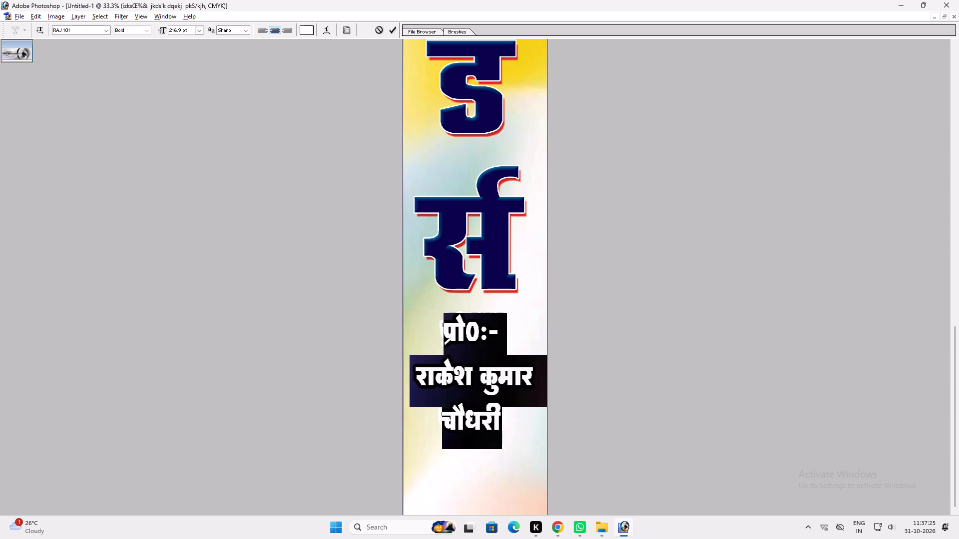
{"action": "key", "text": "ctrl+z"}
{"action": "key", "text": "ctrl+Return"}
Stretch the proprietor text to about 106.8% height and widen it slightly.
{"action": "key", "text": "ctrl+t"}
{"action": "left_click_drag", "start_coordinate": [510, 316], "coordinate": [514, 308], "text": "shift"}
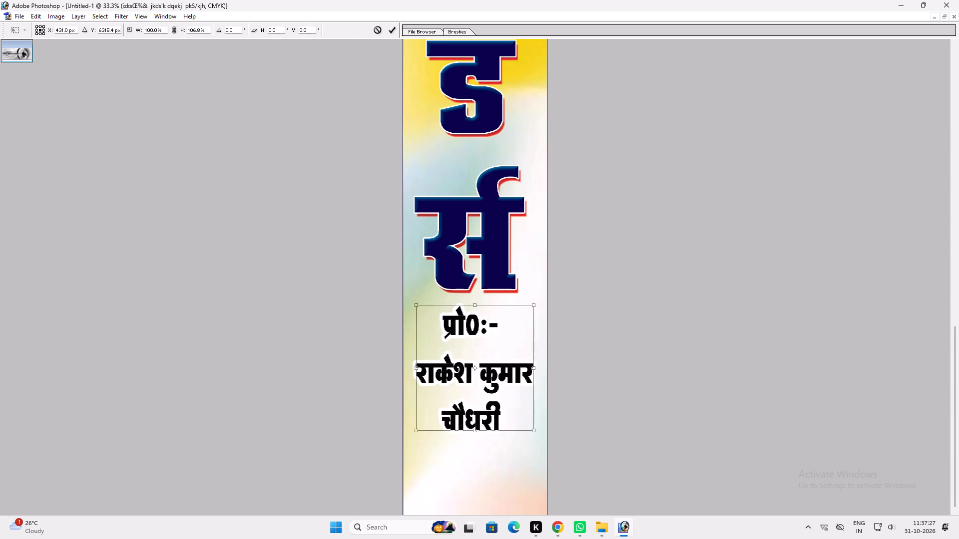
{"action": "left_click_drag", "start_coordinate": [536, 370], "coordinate": [542, 367], "text": "alt+shift"}
{"action": "key", "text": "Return"}
{"action": "key", "text": "v"}
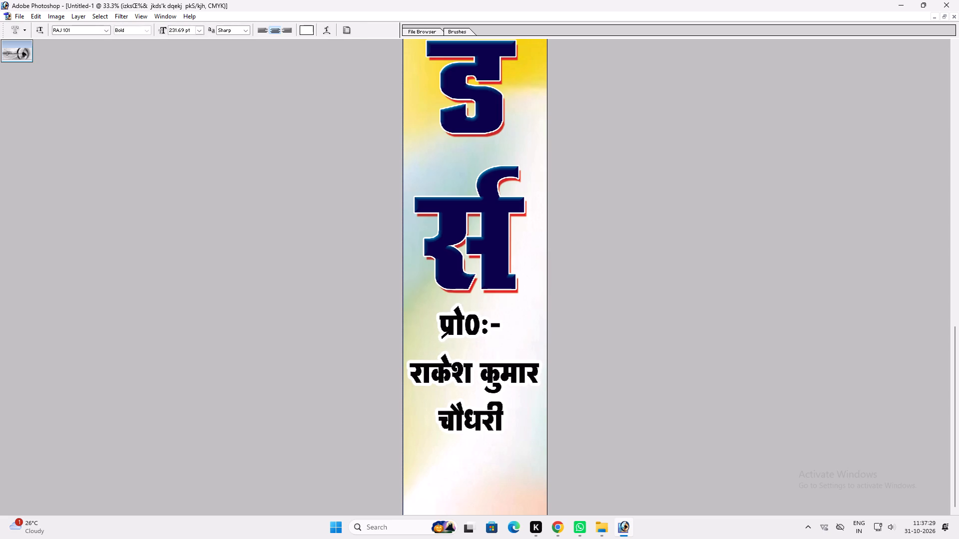
Centre the proprietor text horizontally on the strip's full canvas.
{"action": "key", "text": "ctrl+a"}
{"action": "key", "text": "alt+l"}
{"action": "key", "text": "alt+i"}
{"action": "key", "text": "alt+h"}
{"action": "key", "text": "ctrl+d"}
Narrow the centred proprietor text slightly within the strip.
{"action": "key", "text": "ctrl+t"}
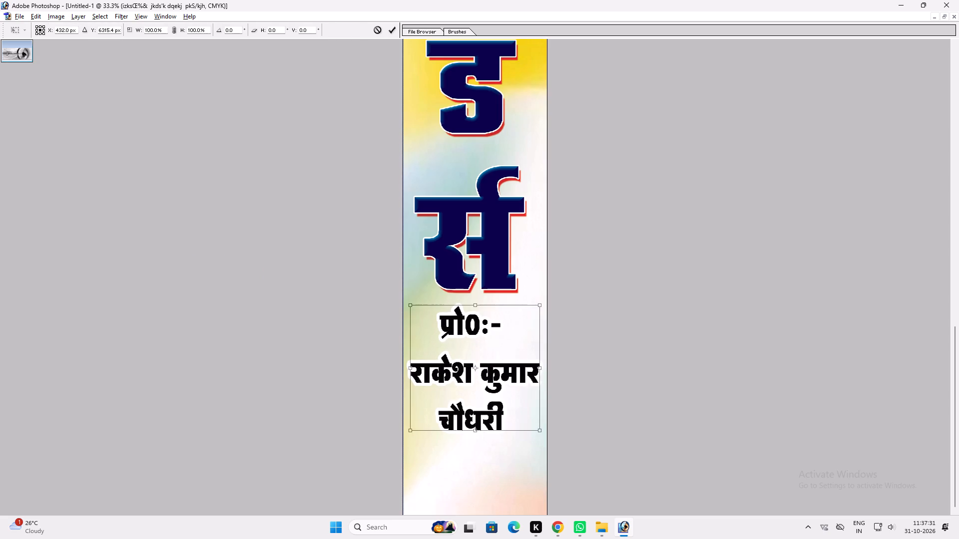
{"action": "left_click_drag", "start_coordinate": [540, 378], "coordinate": [535, 377], "text": "alt+shift"}
{"action": "key", "text": "shift+Return"}
Copy the phone icon and contact-number text from the 53x143 banner into the vertical strip document.
{"action": "type", "text": "ff"}
{"action": "key", "text": "f"}
{"action": "left_click", "coordinate": [159, 316]}
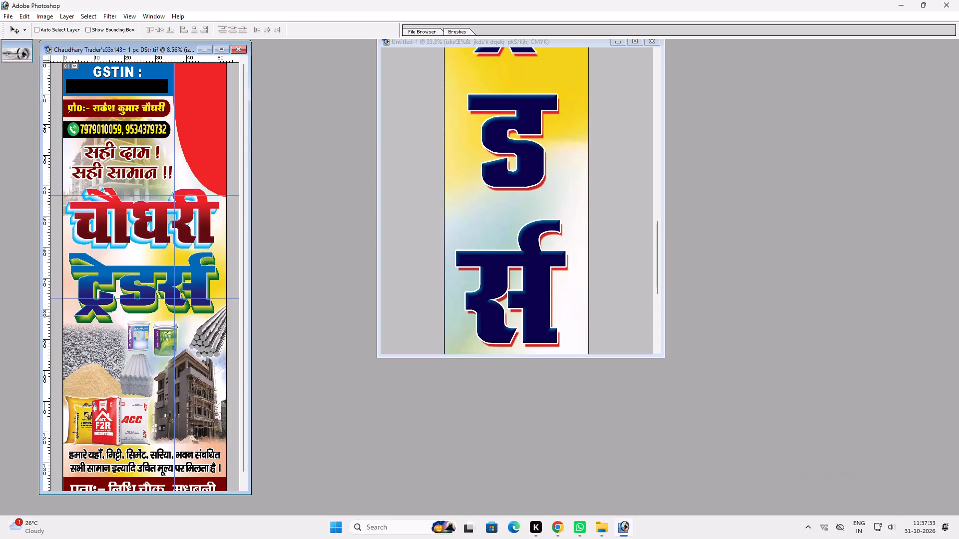
{"action": "key", "text": "v"}
{"action": "key", "text": "v"}
{"action": "left_click_drag", "start_coordinate": [174, 495], "coordinate": [185, 515]}
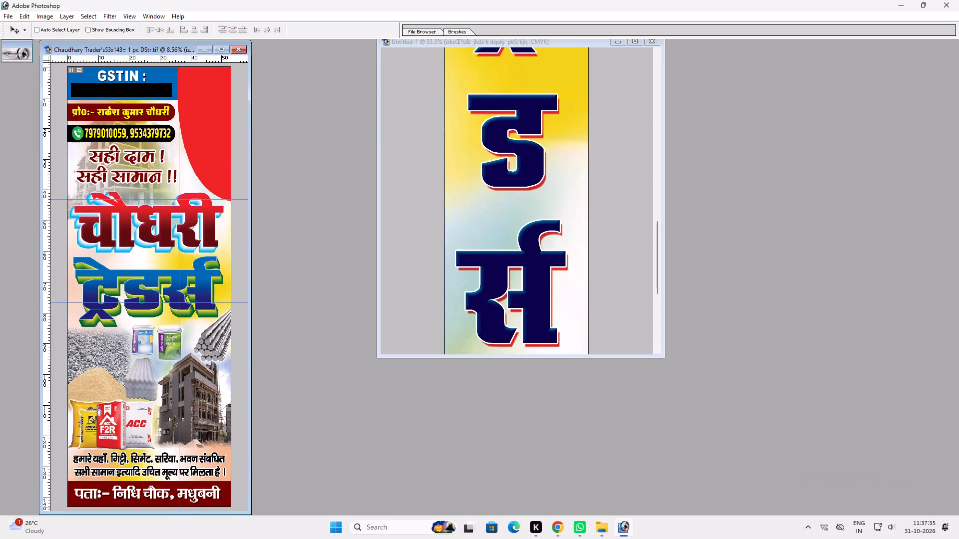
{"action": "key", "text": "v"}
{"action": "left_click", "coordinate": [204, 493], "text": "ctrl"}
{"action": "left_click_drag", "start_coordinate": [204, 493], "coordinate": [210, 494]}
{"action": "key", "text": "ctrl+z"}
{"action": "left_click", "coordinate": [136, 132], "text": "ctrl"}
{"action": "left_click_drag", "start_coordinate": [136, 132], "coordinate": [147, 134]}
{"action": "key", "text": "ctrl+z"}
{"action": "left_click", "coordinate": [76, 135], "text": "ctrl+shift"}
{"action": "left_click_drag", "start_coordinate": [76, 134], "coordinate": [549, 134]}
{"action": "type", "text": "ff"}
{"action": "key", "text": "f"}
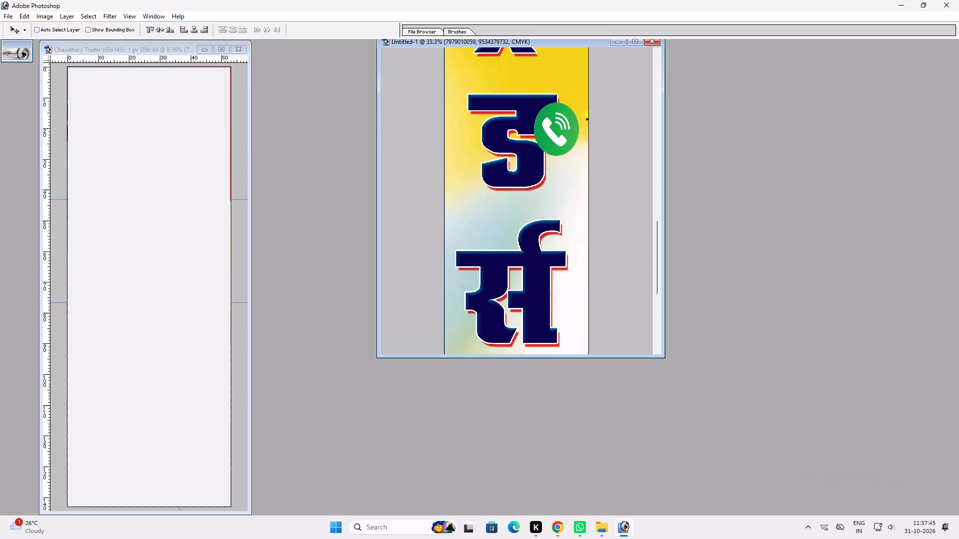
{"action": "key", "text": "f"}
Move the copied phone icon and numbers down the strip to the last line of the proprietor text.
{"action": "left_click_drag", "start_coordinate": [530, 133], "coordinate": [474, 402]}
{"action": "key", "text": "space"}
{"action": "left_click_drag", "start_coordinate": [476, 410], "coordinate": [427, 116]}
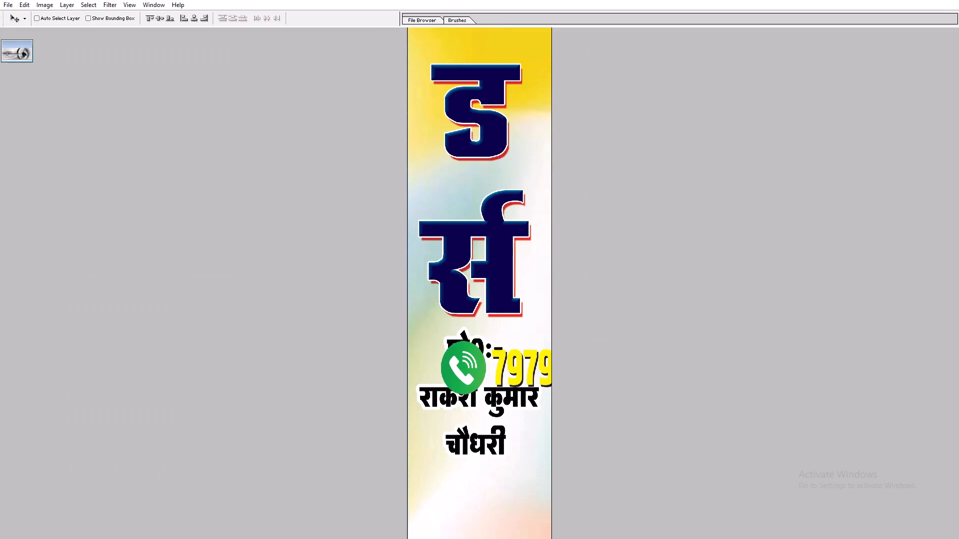
{"action": "left_click_drag", "start_coordinate": [532, 357], "coordinate": [516, 447]}
{"action": "key", "text": "space"}
{"action": "left_click_drag", "start_coordinate": [515, 449], "coordinate": [502, 60]}
{"action": "key", "text": "v"}
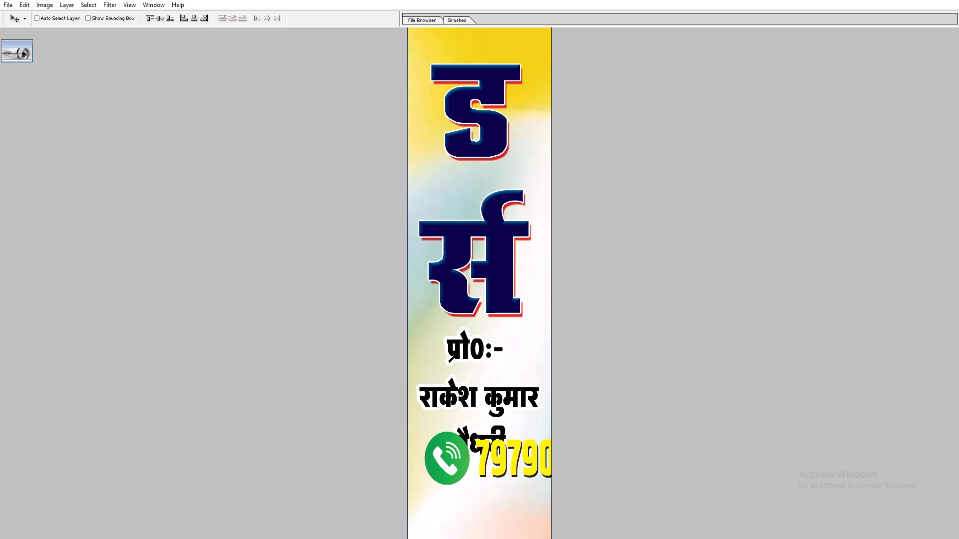
Reduce the height of the three-line proprietor text so it ends above the phone icon.
{"action": "left_click", "coordinate": [493, 395], "text": "ctrl"}
{"action": "key", "text": "ctrl+t"}
{"action": "left_click_drag", "start_coordinate": [494, 453], "coordinate": [493, 415], "text": "shift"}
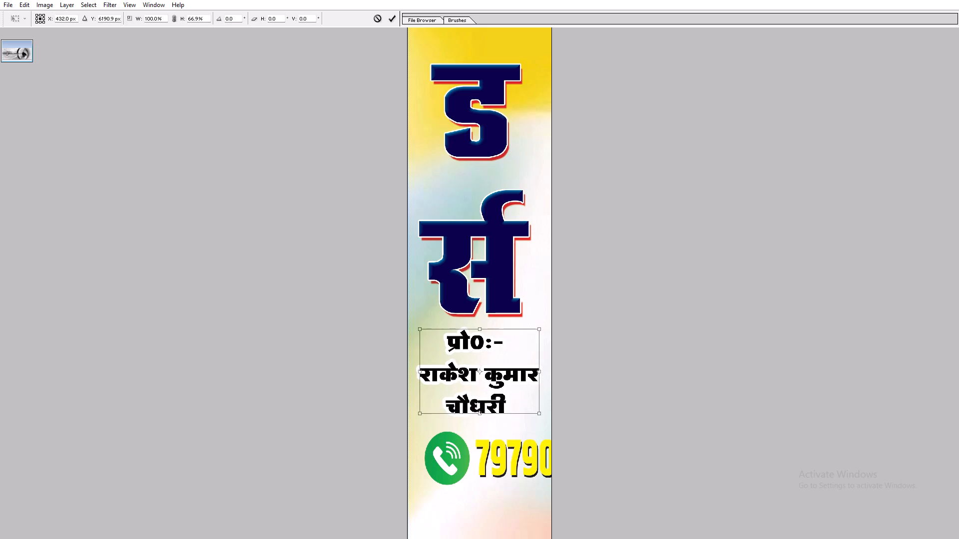
{"action": "left_click_drag", "start_coordinate": [493, 415], "coordinate": [493, 417], "text": "shift"}
{"action": "key", "text": "shift+Return"}
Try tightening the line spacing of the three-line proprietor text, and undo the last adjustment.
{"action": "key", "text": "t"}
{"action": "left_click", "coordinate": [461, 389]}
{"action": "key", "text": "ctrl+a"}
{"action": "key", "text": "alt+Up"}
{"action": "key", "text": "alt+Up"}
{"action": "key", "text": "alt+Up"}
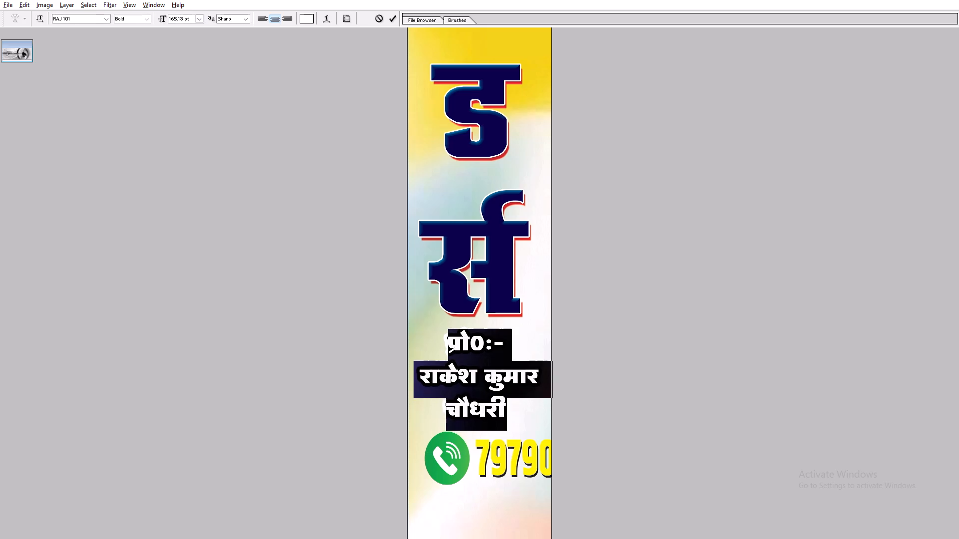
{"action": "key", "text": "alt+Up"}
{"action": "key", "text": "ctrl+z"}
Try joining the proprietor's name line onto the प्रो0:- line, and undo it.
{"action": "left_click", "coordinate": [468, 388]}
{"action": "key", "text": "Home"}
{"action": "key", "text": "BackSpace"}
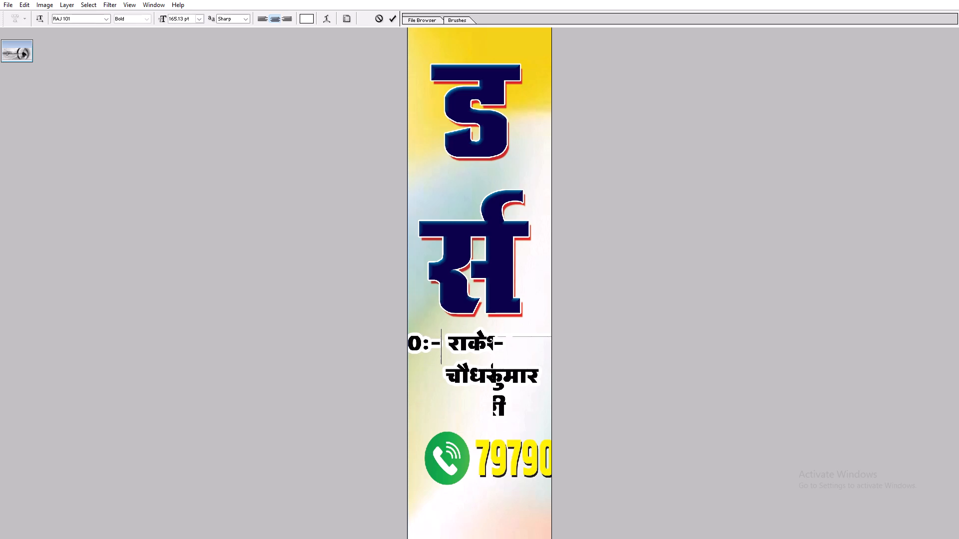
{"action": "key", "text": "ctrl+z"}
Join the surname चौधरी onto the proprietor's name line, leaving प्रो0:- on its own line.
{"action": "left_click", "coordinate": [471, 401]}
{"action": "key", "text": "Home"}
{"action": "key", "text": "BackSpace"}
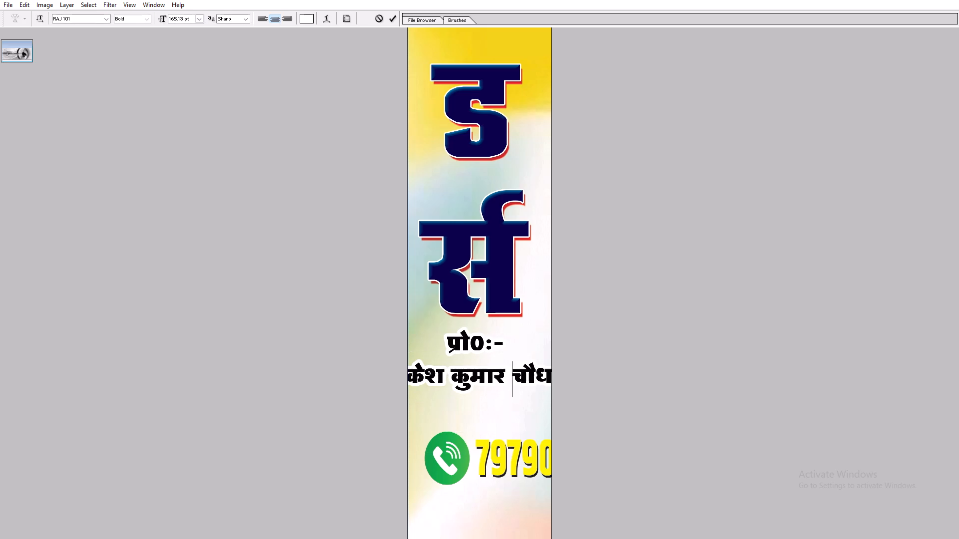
{"action": "key", "text": "Return"}
Scale the two-line proprietor text to about 66% and place it within the strip just below र्स.
{"action": "key", "text": "ctrl+t"}
{"action": "left_click_drag", "start_coordinate": [575, 383], "coordinate": [540, 372], "text": "alt+shift"}
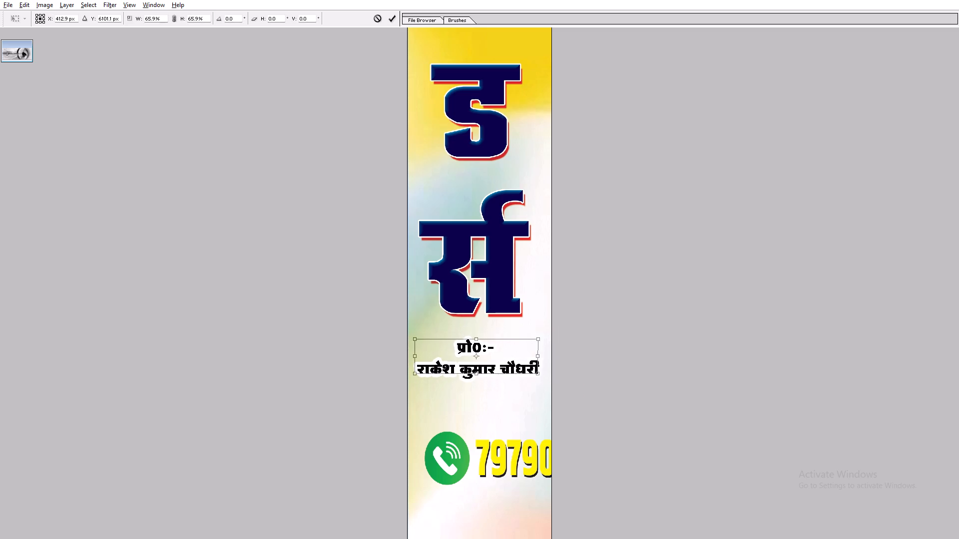
{"action": "left_click_drag", "start_coordinate": [540, 372], "coordinate": [537, 372], "text": "alt+shift"}
{"action": "left_click_drag", "start_coordinate": [514, 375], "coordinate": [513, 381], "text": "alt+shift"}
{"action": "key", "text": "Return"}
Tighten the line spacing of the two-line proprietor text.
{"action": "key", "text": "t"}
{"action": "left_click", "coordinate": [513, 381]}
{"action": "key", "text": "ctrl+a"}
{"action": "key", "text": "alt+Up"}
{"action": "key", "text": "alt+Up"}
{"action": "key", "text": "alt+Up"}
{"action": "key", "text": "alt+Up"}
{"action": "key", "text": "alt+Up"}
{"action": "key", "text": "alt+Up"}
{"action": "key", "text": "alt+Up"}
{"action": "key", "text": "alt+Up"}
{"action": "key", "text": "alt+Up"}
{"action": "key", "text": "alt+Up"}
{"action": "key", "text": "alt+Up"}
{"action": "key", "text": "alt+Up"}
{"action": "key", "text": "alt+Up"}
{"action": "key", "text": "alt+Up"}
{"action": "key", "text": "alt+Up"}
{"action": "key", "text": "alt+Up"}
{"action": "key", "text": "alt+Up"}
{"action": "key", "text": "alt+Up"}
{"action": "key", "text": "alt+Up"}
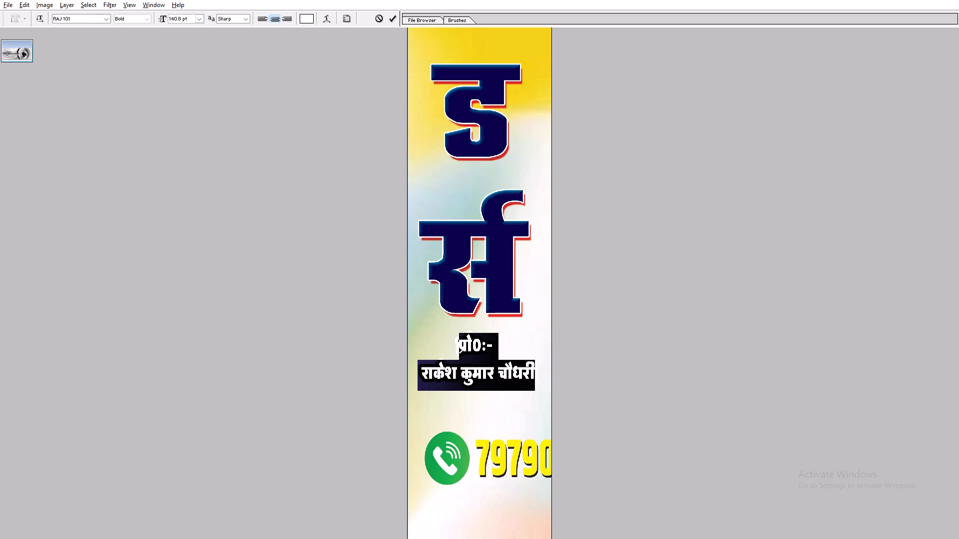
{"action": "key", "text": "alt+Up"}
{"action": "key", "text": "ctrl+z"}
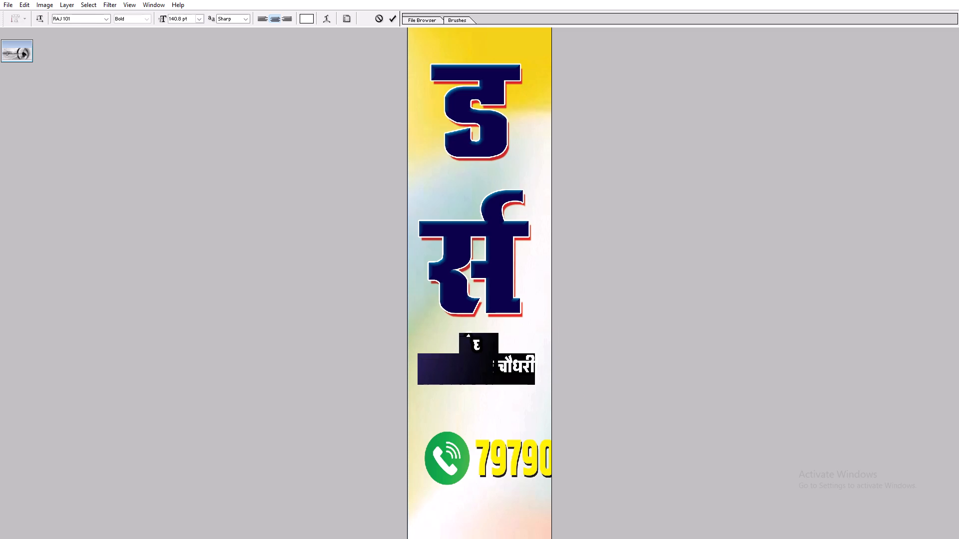
{"action": "key", "text": "ctrl+Return"}
Widen the two-line proprietor text slightly within the strip.
{"action": "key", "text": "ctrl+t"}
{"action": "left_click_drag", "start_coordinate": [534, 357], "coordinate": [540, 355], "text": "alt+shift"}
{"action": "key", "text": "Return"}
{"action": "key", "text": "v"}
Move only the phone icon away from the numbers to just below the proprietor's name.
{"action": "left_click", "coordinate": [524, 373]}
{"action": "key", "text": "space"}
{"action": "left_click_drag", "start_coordinate": [473, 467], "coordinate": [468, 397]}
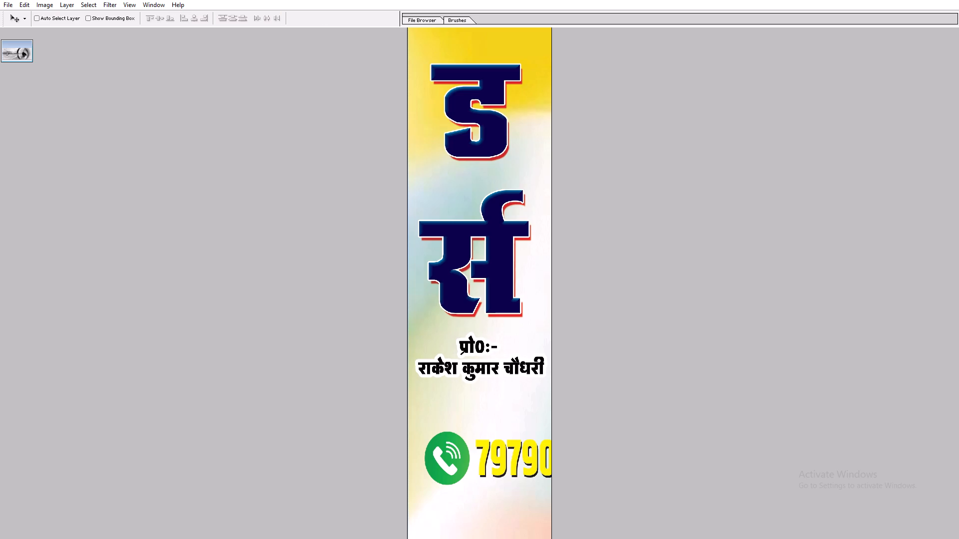
{"action": "left_click_drag", "start_coordinate": [468, 397], "coordinate": [471, 381]}
{"action": "right_click", "coordinate": [453, 442]}
{"action": "left_click", "coordinate": [468, 443]}
{"action": "right_click_drag", "start_coordinate": [453, 448], "coordinate": [459, 447], "text": "ctrl+shift"}
{"action": "left_click", "coordinate": [468, 450], "text": "ctrl+shift"}
{"action": "left_click_drag", "start_coordinate": [467, 455], "coordinate": [497, 413]}
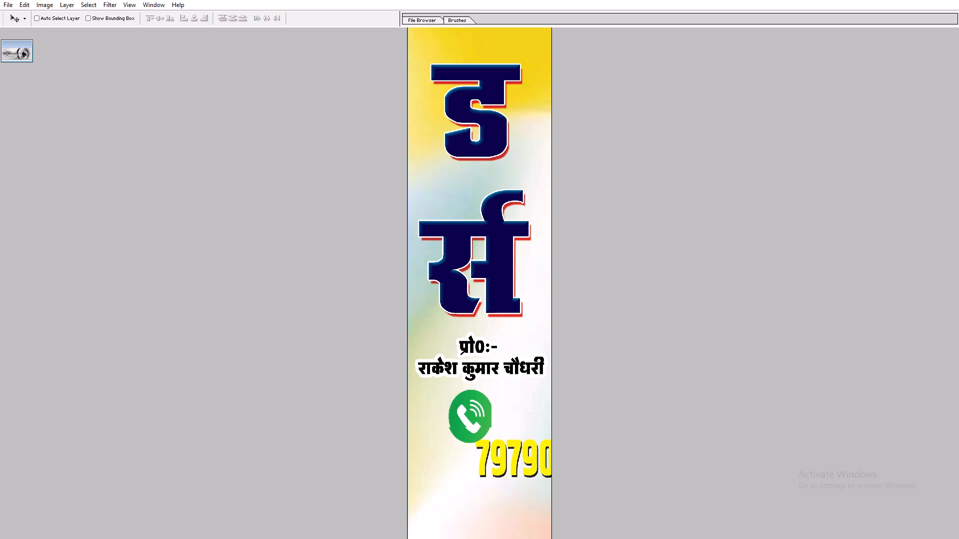
{"action": "left_click_drag", "start_coordinate": [497, 413], "coordinate": [498, 413]}
Shrink the phone icon to about 64.5% width and 49.5% height.
{"action": "key", "text": "ctrl+t"}
{"action": "left_click_drag", "start_coordinate": [498, 439], "coordinate": [486, 417], "text": "shift"}
{"action": "left_click_drag", "start_coordinate": [478, 424], "coordinate": [479, 416], "text": "shift"}
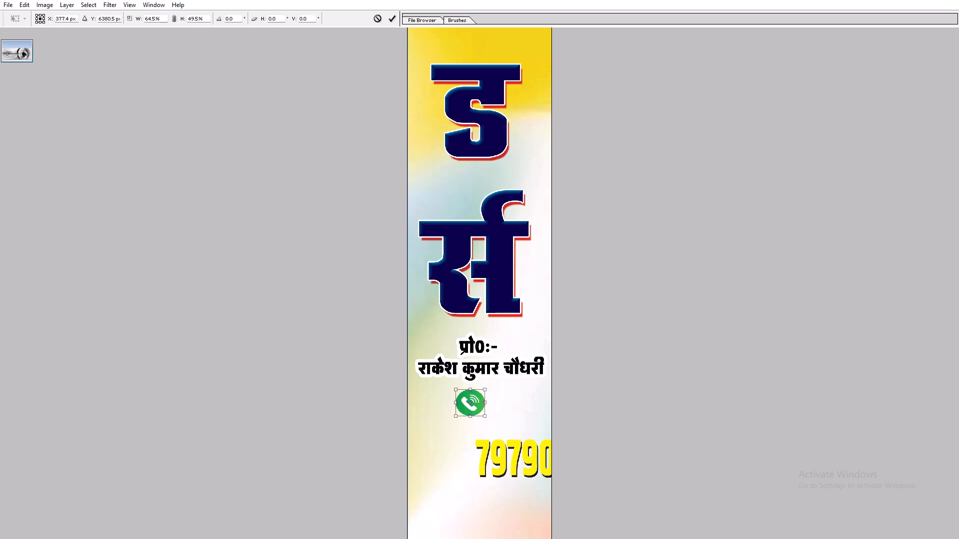
{"action": "key", "text": "Return"}
Place the phone icon near the strip's left edge below the proprietor text, and narrow it slightly.
{"action": "key", "text": "v"}
{"action": "left_click_drag", "start_coordinate": [474, 407], "coordinate": [434, 420]}
{"action": "key", "text": "ctrl+t"}
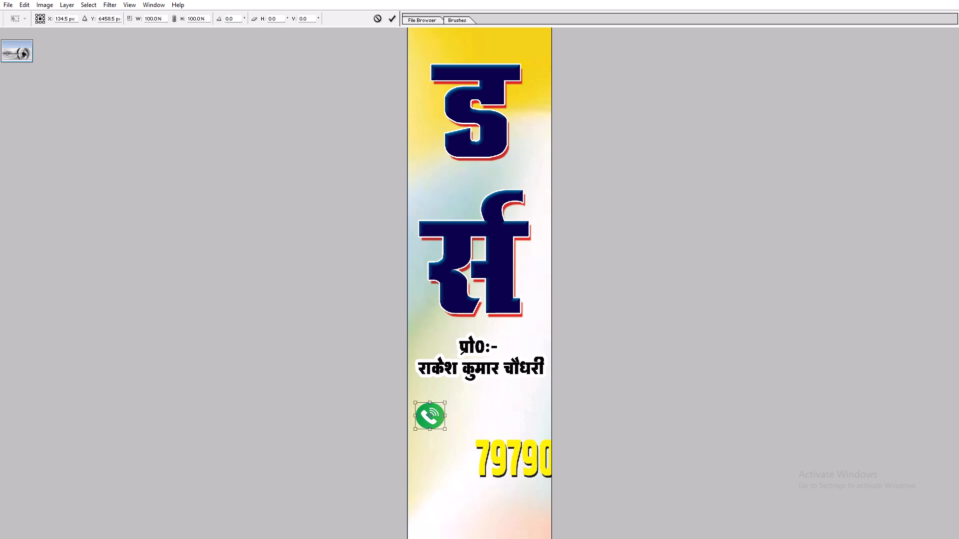
{"action": "left_click", "coordinate": [443, 413], "text": "shift"}
{"action": "key", "text": "Return"}
Bring the contact-number text beside the phone icon and split the two numbers onto separate lines.
{"action": "key", "text": "v"}
{"action": "left_click", "coordinate": [484, 444], "text": "ctrl"}
{"action": "left_click_drag", "start_coordinate": [474, 430], "coordinate": [395, 376]}
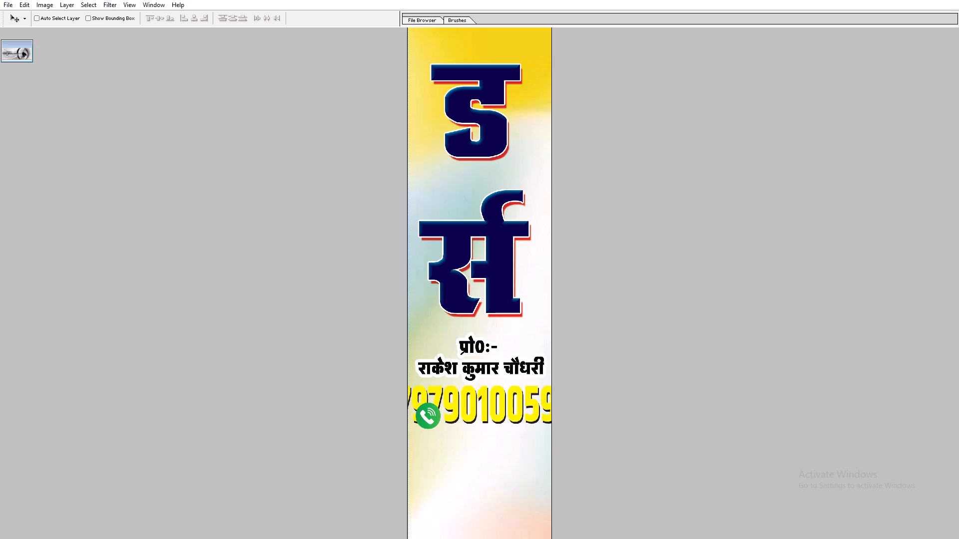
{"action": "left_click_drag", "start_coordinate": [540, 434], "coordinate": [463, 433]}
{"action": "key", "text": "t"}
{"action": "left_click", "coordinate": [483, 419]}
{"action": "key", "text": "BackSpace"}
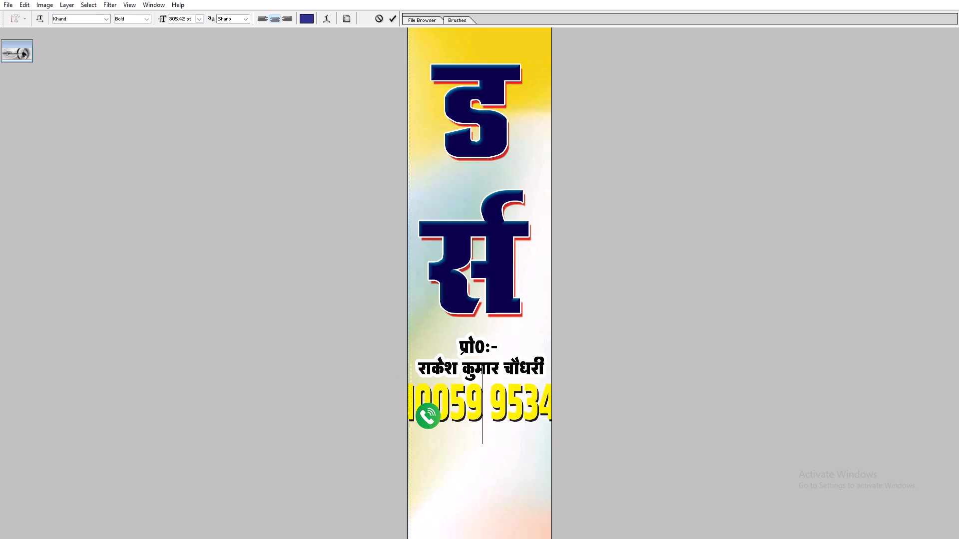
{"action": "key", "text": "Return"}
Tighten the line spacing between the two contact numbers.
{"action": "key", "text": "ctrl+a"}
{"action": "key", "text": "alt+Up"}
{"action": "key", "text": "alt+Up"}
{"action": "key", "text": "alt+Up"}
{"action": "key", "text": "alt+Up"}
{"action": "key", "text": "alt+Up"}
{"action": "key", "text": "alt+Up"}
{"action": "key", "text": "alt+Up"}
{"action": "key", "text": "alt+Up"}
{"action": "key", "text": "alt+Up"}
{"action": "key", "text": "alt+Up"}
{"action": "key", "text": "alt+Up"}
{"action": "key", "text": "alt+Up"}
{"action": "key", "text": "alt+Up"}
{"action": "key", "text": "alt+Up"}
{"action": "key", "text": "alt+Up"}
{"action": "key", "text": "alt+Up"}
{"action": "key", "text": "alt+Up"}
{"action": "key", "text": "alt+Up"}
{"action": "key", "text": "alt+Up"}
{"action": "key", "text": "alt+Up"}
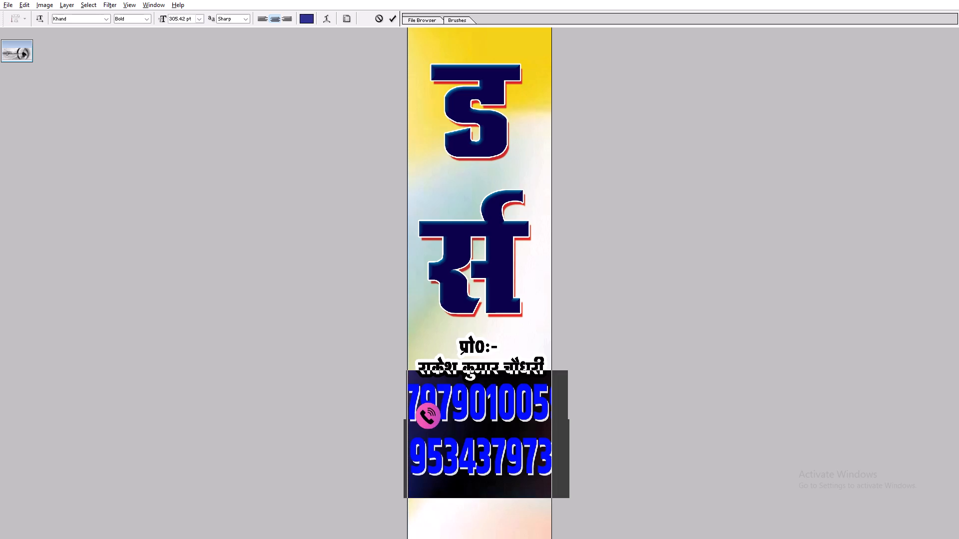
{"action": "key", "text": "ctrl+z"}
{"action": "key", "text": "ctrl+Return"}
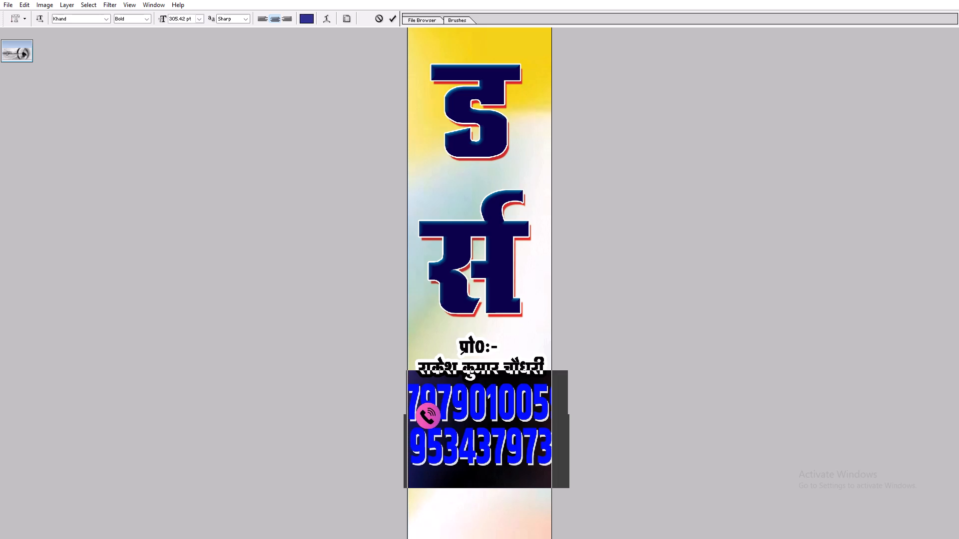
Scale down the two-line contact numbers and position them just right of the phone icon, below the proprietor's name.
{"action": "key", "text": "ctrl+t"}
{"action": "left_click_drag", "start_coordinate": [567, 463], "coordinate": [535, 451], "text": "alt+shift"}
{"action": "key", "text": "Return"}
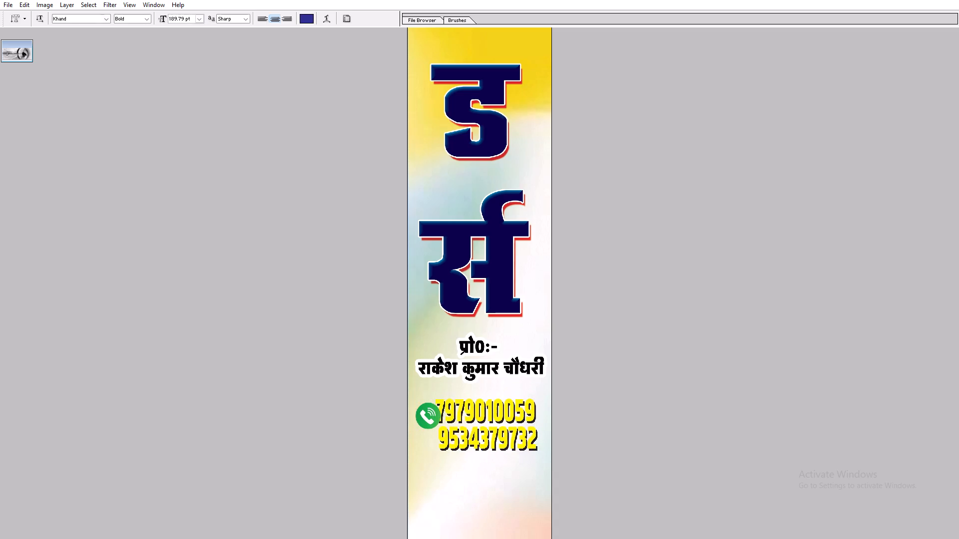
{"action": "key", "text": "v"}
{"action": "left_click_drag", "start_coordinate": [503, 450], "coordinate": [511, 443]}
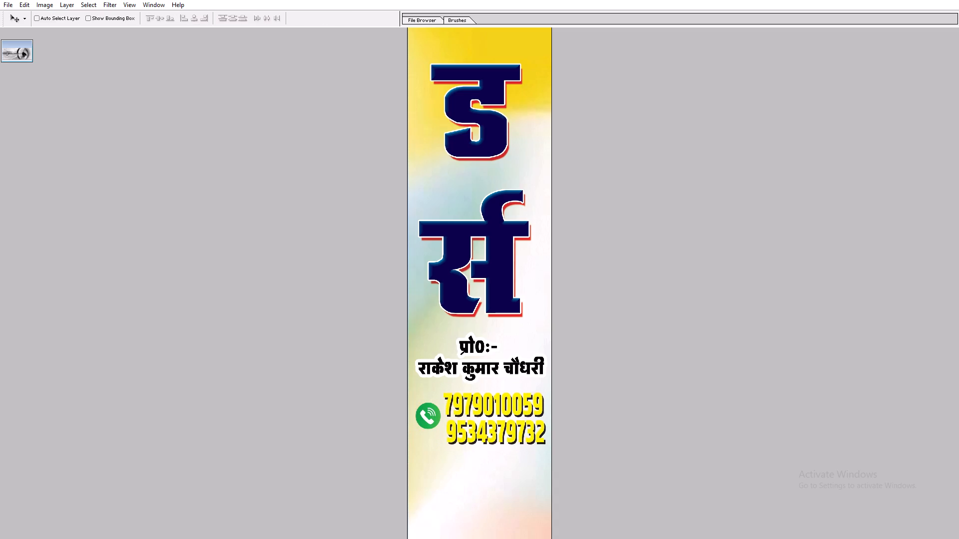
{"action": "left_click_drag", "start_coordinate": [511, 443], "coordinate": [511, 440]}
Stretch the contact numbers slightly taller both downwards and upwards beside the phone icon.
{"action": "key", "text": "ctrl+t"}
{"action": "left_click_drag", "start_coordinate": [494, 444], "coordinate": [488, 449], "text": "ctrl"}
{"action": "key", "text": "shift+Return"}
{"action": "key", "text": "v"}
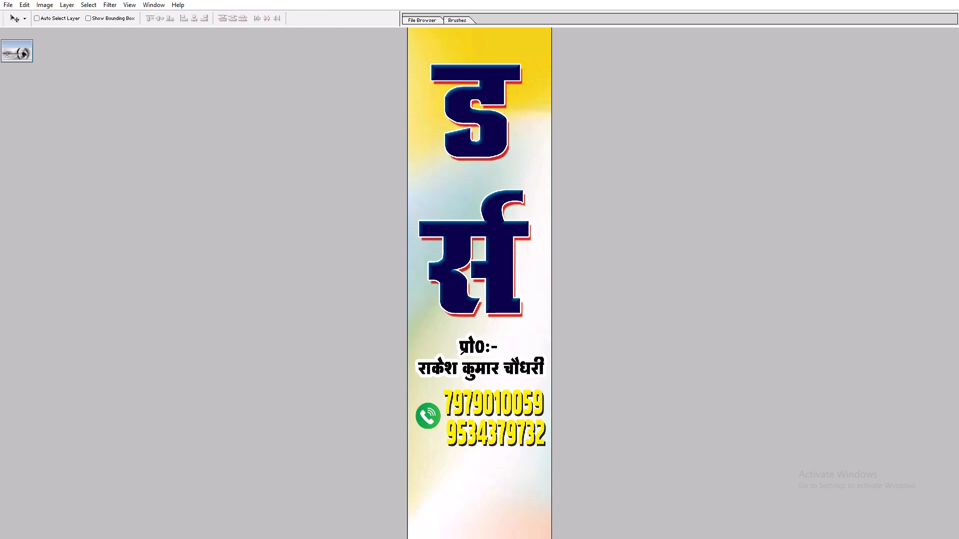
{"action": "key", "text": "ctrl+t"}
{"action": "left_click_drag", "start_coordinate": [504, 388], "coordinate": [497, 384], "text": "shift"}
{"action": "key", "text": "shift+Return"}
Change the contact numbers' Color Overlay to magenta, with 100 magenta and 0 yellow.
{"action": "key", "text": "alt+l"}
{"action": "key", "text": "alt+y"}
{"action": "key", "text": "n"}
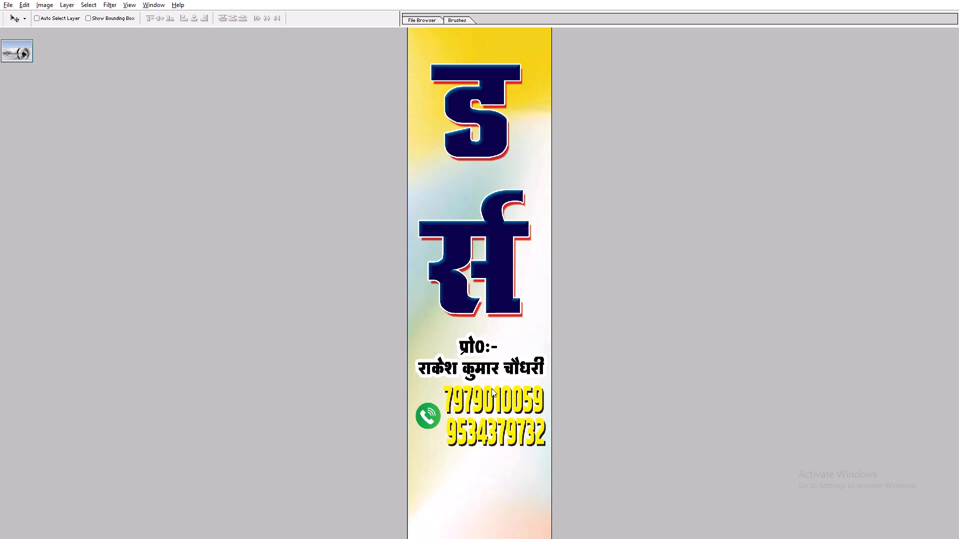
{"action": "left_click", "coordinate": [732, 352]}
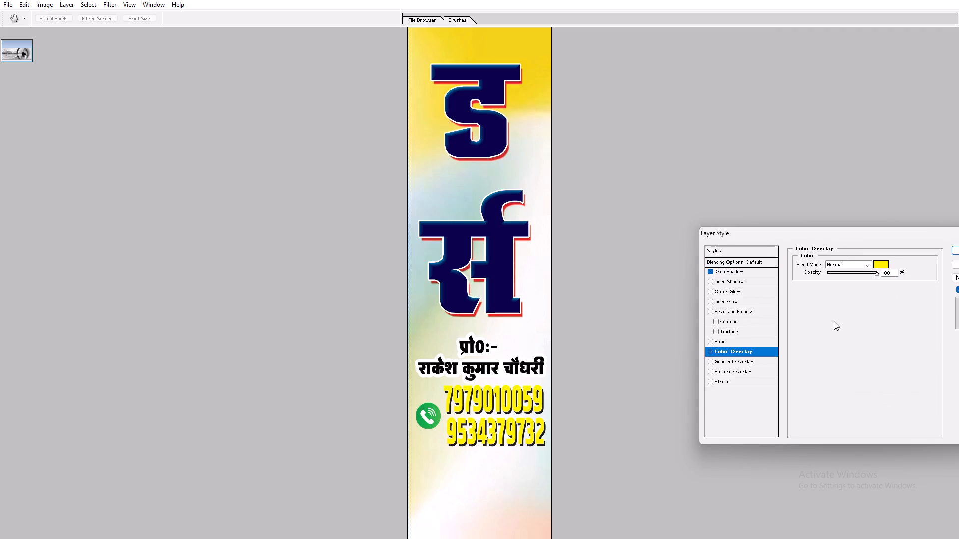
{"action": "left_click", "coordinate": [882, 261]}
{"action": "key", "text": "Tab"}
{"action": "type", "text": "100"}
{"action": "key", "text": "Tab"}
{"action": "key", "text": "0"}
{"action": "key", "text": "Return"}
Remove the Drop Shadow effect from the contact numbers.
{"action": "left_click", "coordinate": [707, 271]}
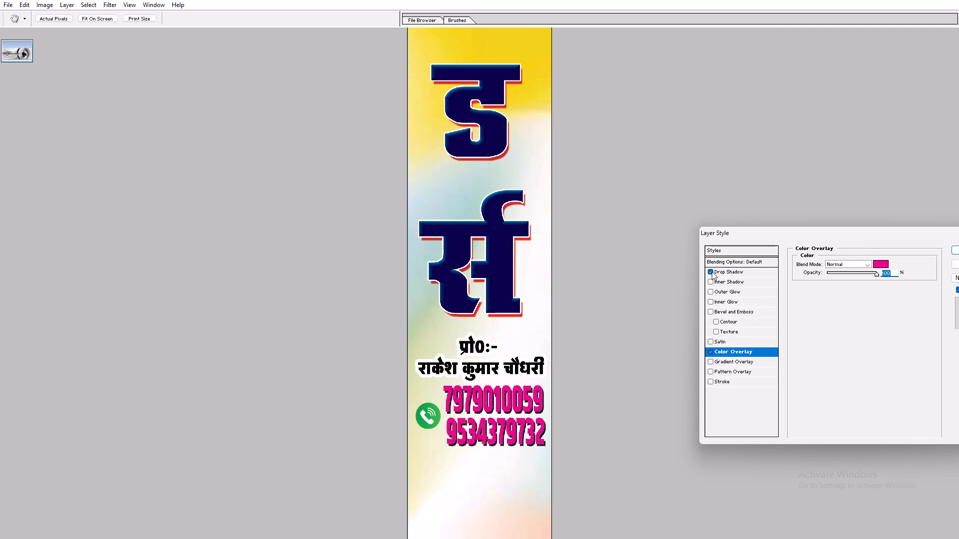
{"action": "left_click", "coordinate": [712, 271]}
Add a white outside Stroke effect to the contact numbers.
{"action": "left_click", "coordinate": [735, 385]}
{"action": "left_click", "coordinate": [816, 320]}
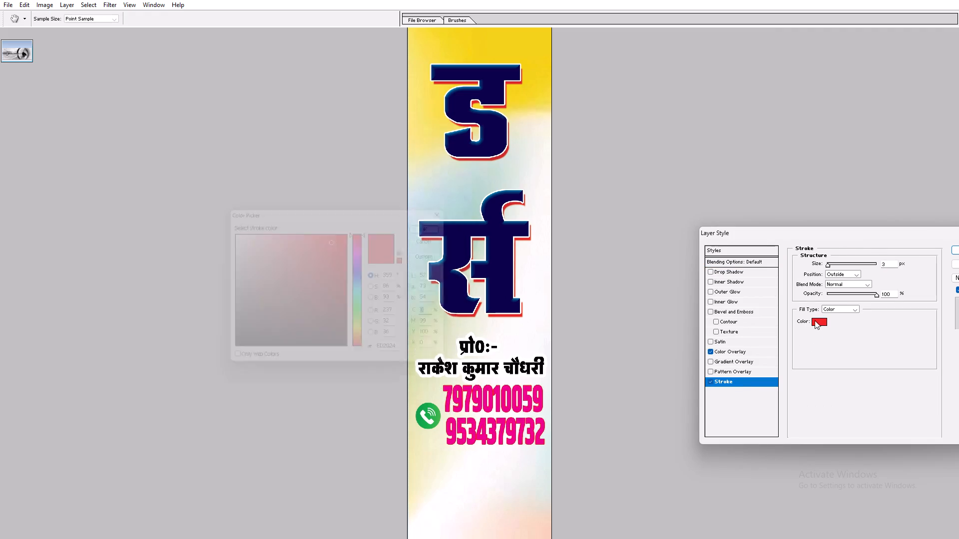
{"action": "left_click_drag", "start_coordinate": [268, 296], "coordinate": [108, 131]}
{"action": "key", "text": "Return"}
{"action": "scroll", "coordinate": [587, 260], "scroll_direction": "up", "scroll_amount": 4}
{"action": "key", "text": "Return"}
{"action": "key", "text": "v"}
{"action": "key", "text": "v"}
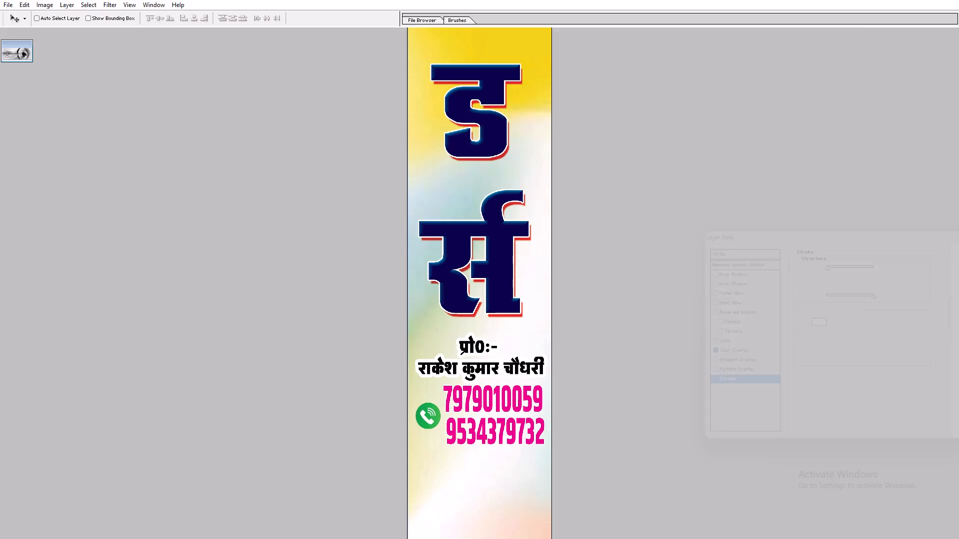
Stretch the contact numbers slightly taller downwards beside the phone icon.
{"action": "key", "text": "ctrl+t"}
{"action": "left_click_drag", "start_coordinate": [502, 445], "coordinate": [496, 449], "text": "shift"}
{"action": "key", "text": "Return"}
{"action": "key", "text": "v"}
Copy the address line from the bottom of the 53x143 banner into the narrow strip document and maximize the strip.
{"action": "key", "text": "space"}
{"action": "key", "text": "space"}
{"action": "key", "text": "space"}
{"action": "key", "text": "space"}
{"action": "key", "text": "space"}
{"action": "key", "text": "space"}
{"action": "key", "text": "space"}
{"action": "key", "text": "space"}
{"action": "key", "text": "space"}
{"action": "key", "text": "space"}
{"action": "key", "text": "space"}
{"action": "key", "text": "space"}
{"action": "key", "text": "space"}
{"action": "left_click_drag", "start_coordinate": [496, 450], "coordinate": [516, 209]}
{"action": "right_click", "coordinate": [474, 361]}
{"action": "left_click_drag", "start_coordinate": [486, 365], "coordinate": [504, 368]}
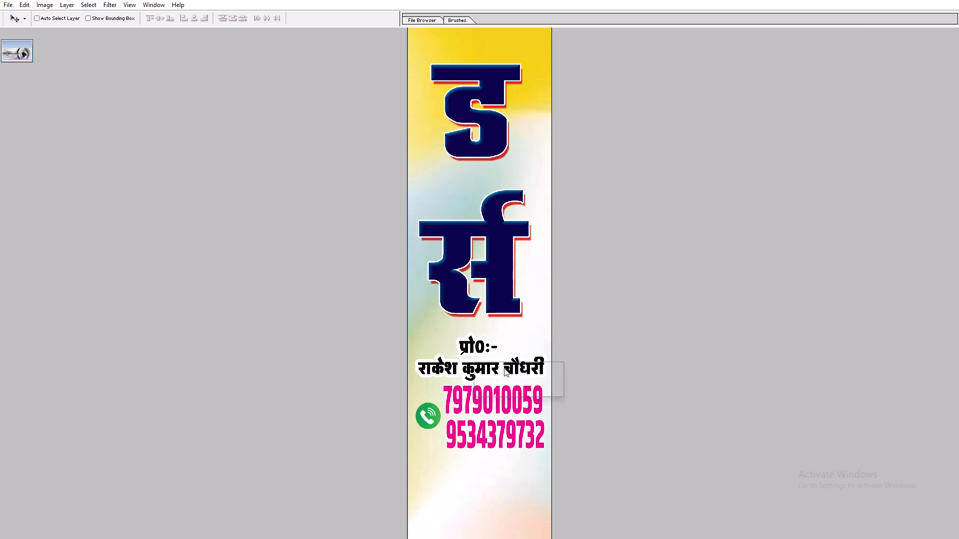
{"action": "left_click_drag", "start_coordinate": [504, 368], "coordinate": [506, 368]}
{"action": "type", "text": "vfff"}
{"action": "key", "text": "f"}
{"action": "key", "text": "f"}
{"action": "left_click", "coordinate": [109, 418]}
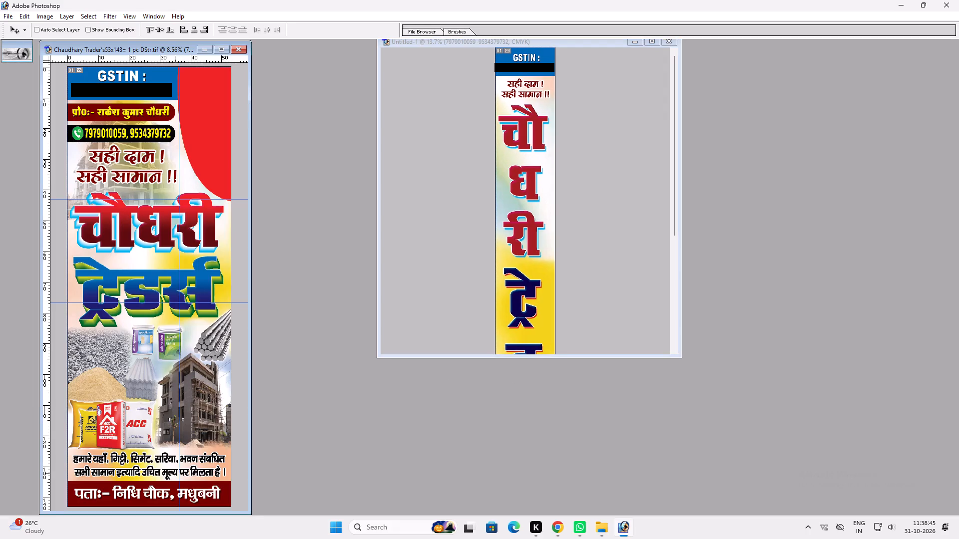
{"action": "left_click", "coordinate": [168, 494], "text": "ctrl"}
{"action": "left_click", "coordinate": [166, 494], "text": "ctrl"}
{"action": "left_click_drag", "start_coordinate": [166, 494], "coordinate": [527, 284]}
{"action": "left_click", "coordinate": [649, 44]}
Move the copied address line down the strip to just below the contact numbers.
{"action": "key", "text": "space"}
{"action": "key", "text": "space"}
{"action": "key", "text": "space"}
{"action": "key", "text": "space"}
{"action": "key", "text": "space"}
{"action": "key", "text": "space"}
{"action": "left_click_drag", "start_coordinate": [453, 385], "coordinate": [442, 182]}
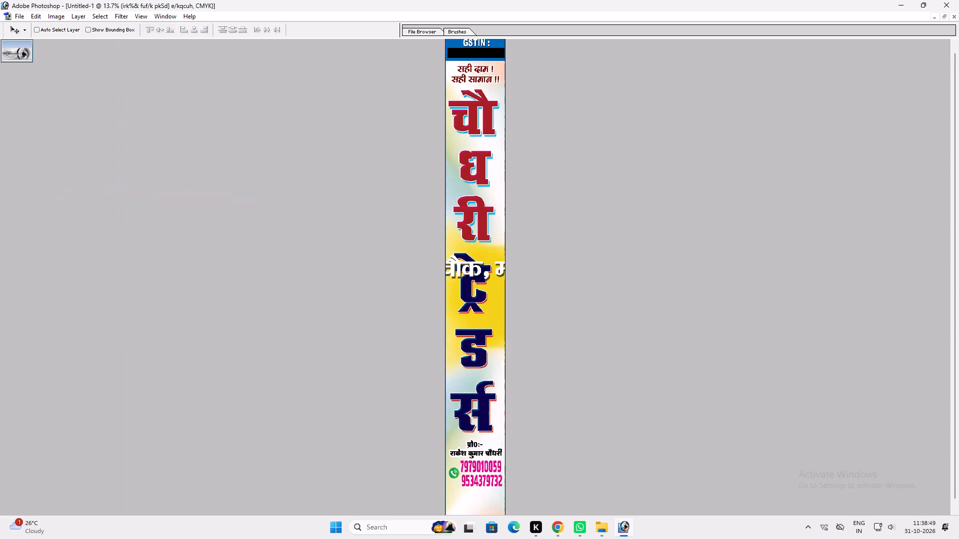
{"action": "left_click_drag", "start_coordinate": [473, 264], "coordinate": [502, 492]}
Reduce the height of the two-line contact numbers slightly from their lower edge.
{"action": "key", "text": "space"}
{"action": "left_click_drag", "start_coordinate": [498, 493], "coordinate": [480, 319]}
{"action": "key", "text": "space"}
{"action": "key", "text": "space"}
{"action": "key", "text": "space"}
{"action": "key", "text": "space"}
{"action": "key", "text": "space"}
{"action": "key", "text": "space"}
{"action": "key", "text": "space"}
{"action": "key", "text": "space"}
{"action": "key", "text": "space"}
{"action": "right_click", "coordinate": [467, 382]}
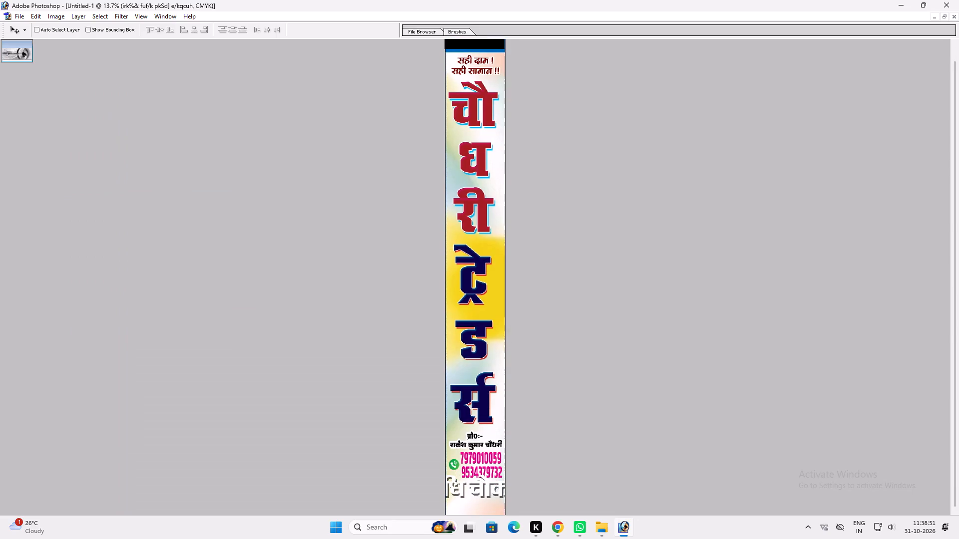
{"action": "left_click_drag", "start_coordinate": [474, 385], "coordinate": [484, 386]}
{"action": "left_click", "coordinate": [487, 457], "text": "ctrl"}
{"action": "key", "text": "ctrl+t"}
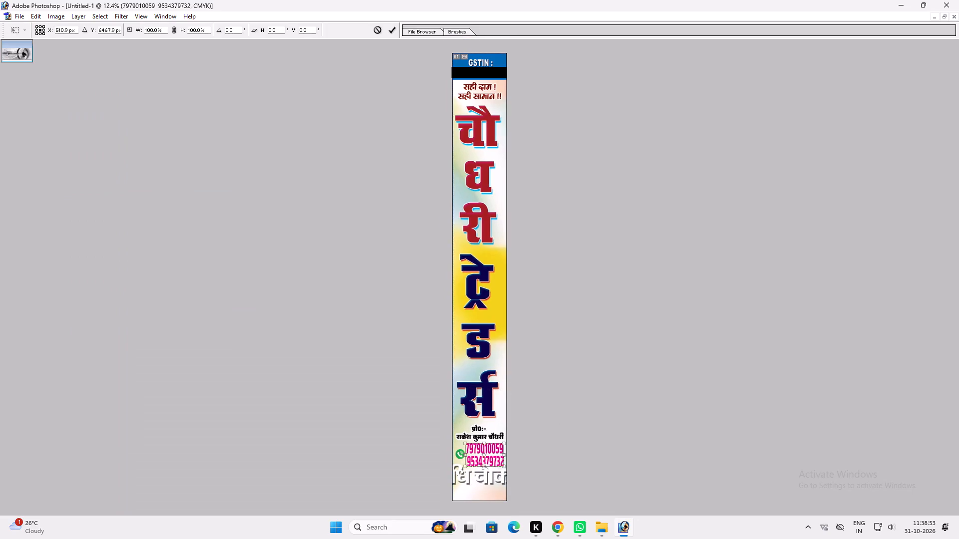
{"action": "left_click_drag", "start_coordinate": [491, 466], "coordinate": [498, 462], "text": "shift"}
{"action": "key", "text": "shift+Return"}
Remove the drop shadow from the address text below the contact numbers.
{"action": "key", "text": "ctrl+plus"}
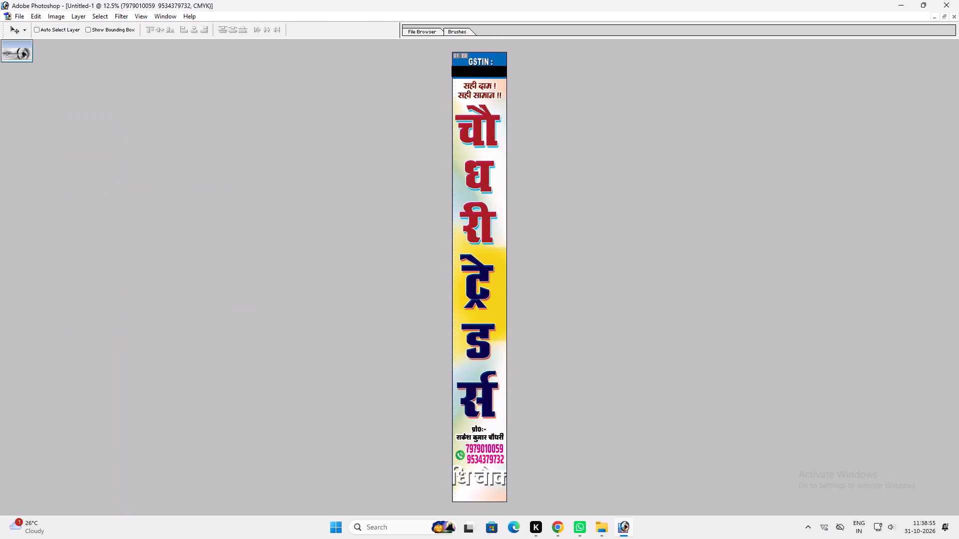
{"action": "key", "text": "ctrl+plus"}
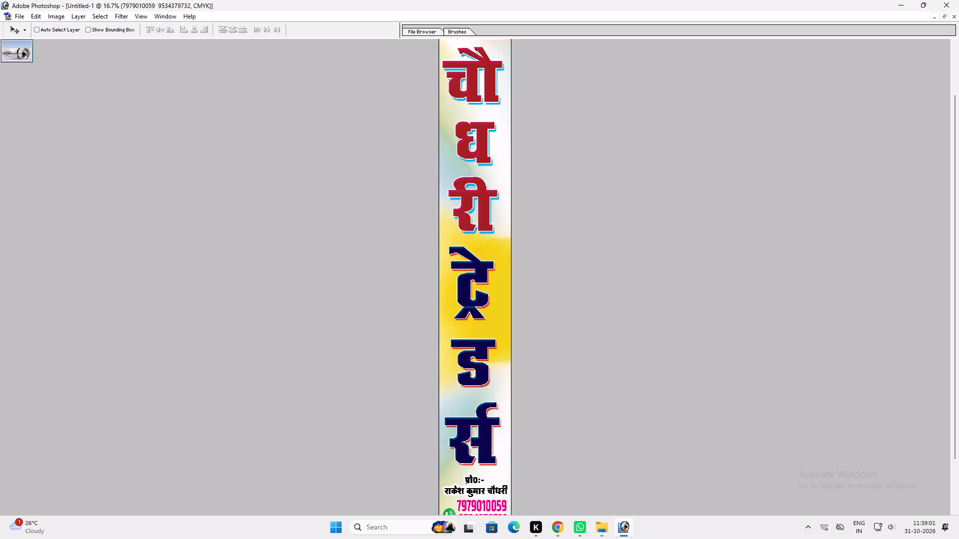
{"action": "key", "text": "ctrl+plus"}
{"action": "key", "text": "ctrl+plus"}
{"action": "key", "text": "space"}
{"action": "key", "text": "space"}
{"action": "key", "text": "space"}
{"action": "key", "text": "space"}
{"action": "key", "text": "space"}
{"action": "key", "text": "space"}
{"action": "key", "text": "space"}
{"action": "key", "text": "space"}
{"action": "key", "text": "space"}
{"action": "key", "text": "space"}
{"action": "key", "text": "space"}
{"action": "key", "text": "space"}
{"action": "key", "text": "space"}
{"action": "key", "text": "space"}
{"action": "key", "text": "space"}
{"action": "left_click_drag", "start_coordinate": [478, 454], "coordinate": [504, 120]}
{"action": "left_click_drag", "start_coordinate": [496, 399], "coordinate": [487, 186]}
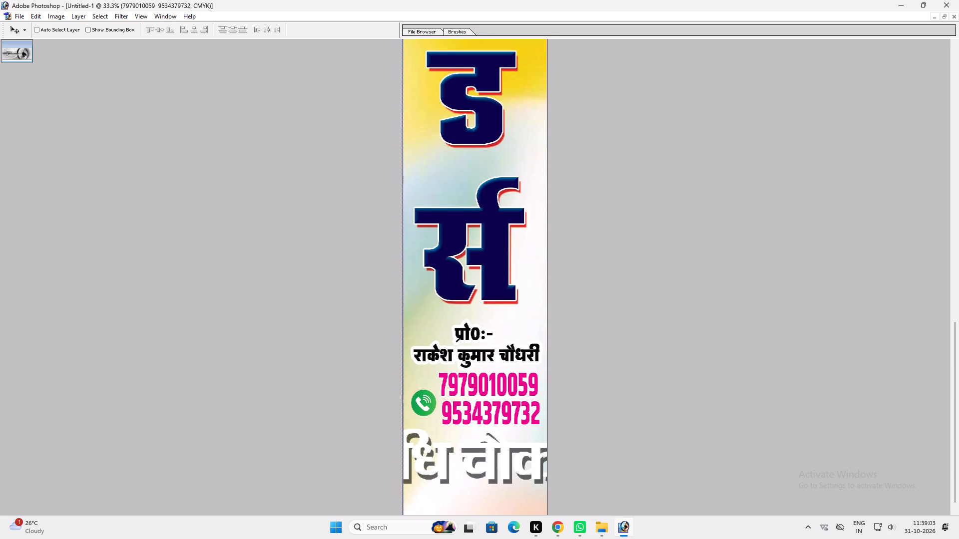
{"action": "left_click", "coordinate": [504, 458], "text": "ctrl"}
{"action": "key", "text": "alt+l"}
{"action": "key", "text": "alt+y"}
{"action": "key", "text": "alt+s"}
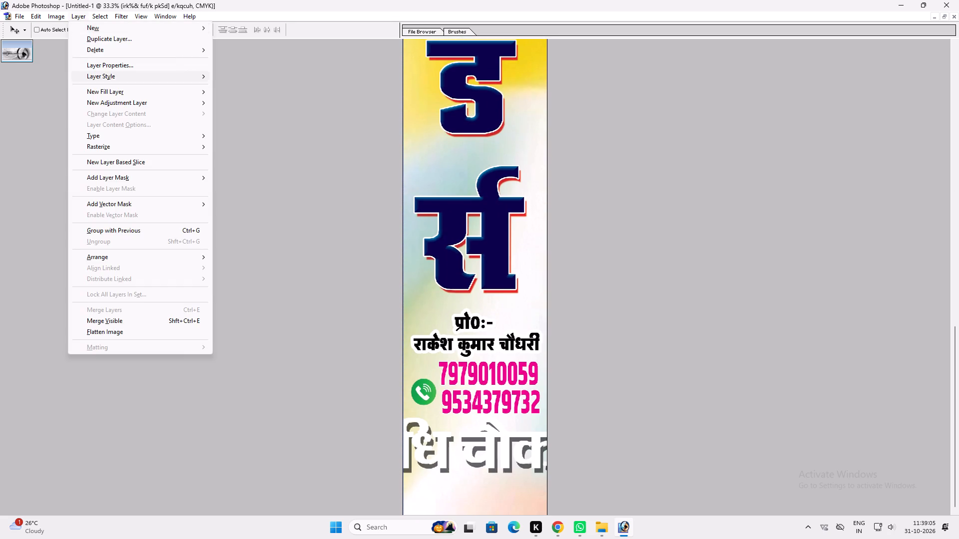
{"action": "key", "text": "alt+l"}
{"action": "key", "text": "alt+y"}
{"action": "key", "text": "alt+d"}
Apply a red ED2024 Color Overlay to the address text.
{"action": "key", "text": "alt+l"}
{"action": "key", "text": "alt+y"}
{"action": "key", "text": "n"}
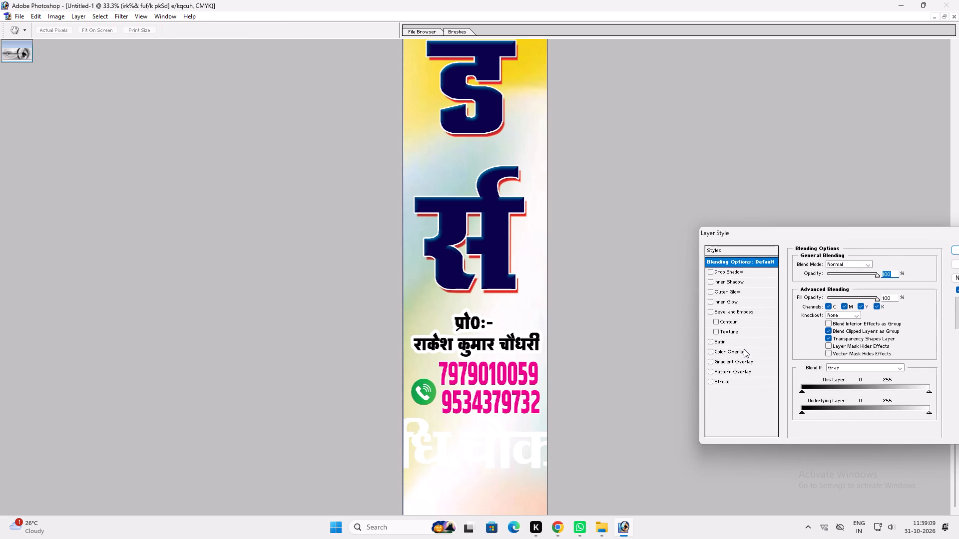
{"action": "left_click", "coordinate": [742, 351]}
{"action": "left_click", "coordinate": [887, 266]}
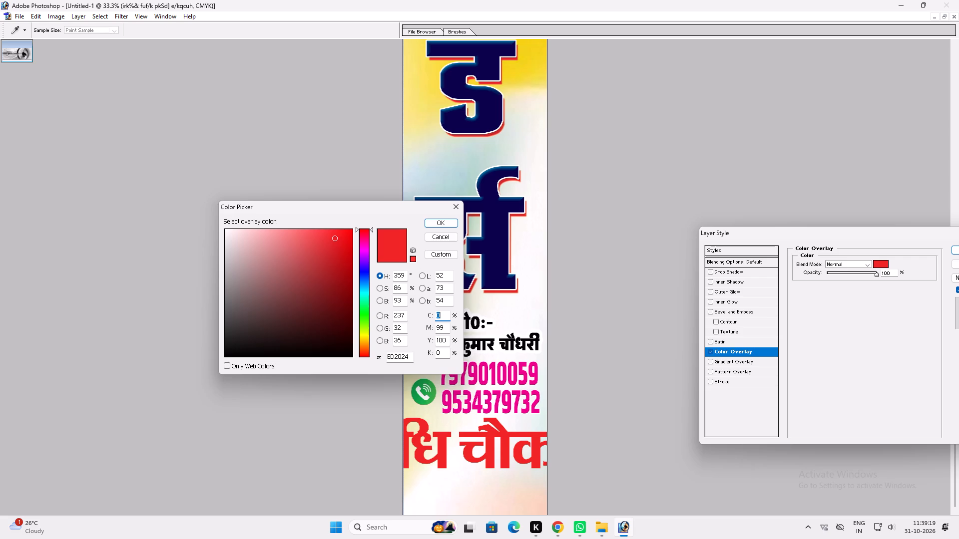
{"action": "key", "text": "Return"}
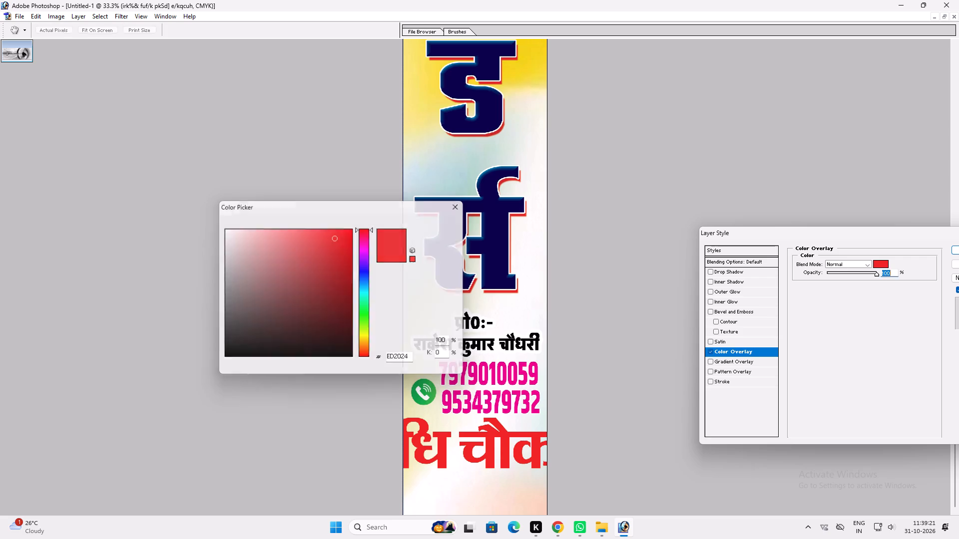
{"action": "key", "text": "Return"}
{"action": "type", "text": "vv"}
Scale the address text down proportionally around its centre to nearly the strip's width.
{"action": "key", "text": "ctrl+t"}
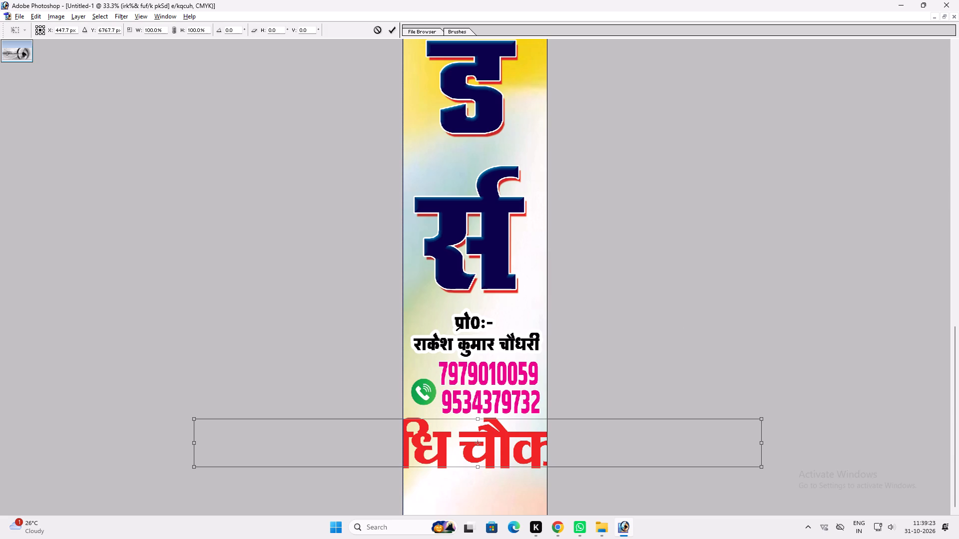
{"action": "left_click_drag", "start_coordinate": [763, 472], "coordinate": [560, 454], "text": "alt+shift"}
{"action": "key", "text": "shift+Return"}
Split the address text into three lines, with पताः– alone on the first and the comma removed, and shift it leftwards.
{"action": "key", "text": "t"}
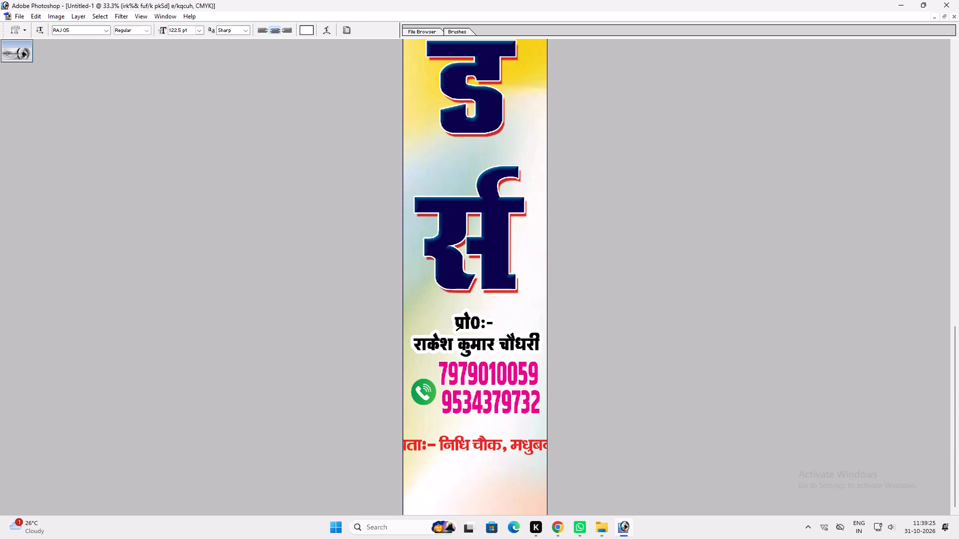
{"action": "left_click", "coordinate": [505, 448]}
{"action": "key", "text": "BackSpace"}
{"action": "key", "text": "Return"}
{"action": "left_click", "coordinate": [544, 476]}
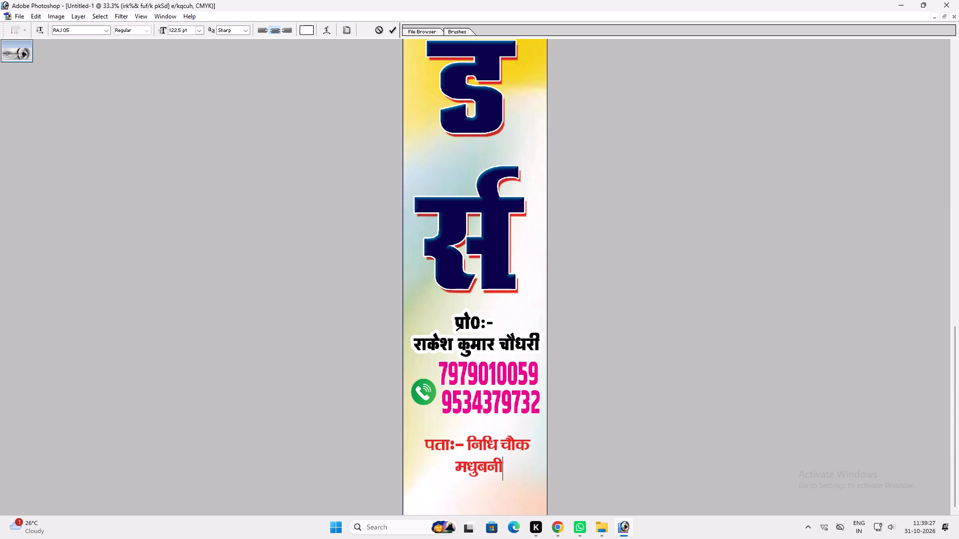
{"action": "left_click", "coordinate": [466, 446]}
{"action": "key", "text": "Return"}
{"action": "left_click_drag", "start_coordinate": [544, 480], "coordinate": [517, 472]}
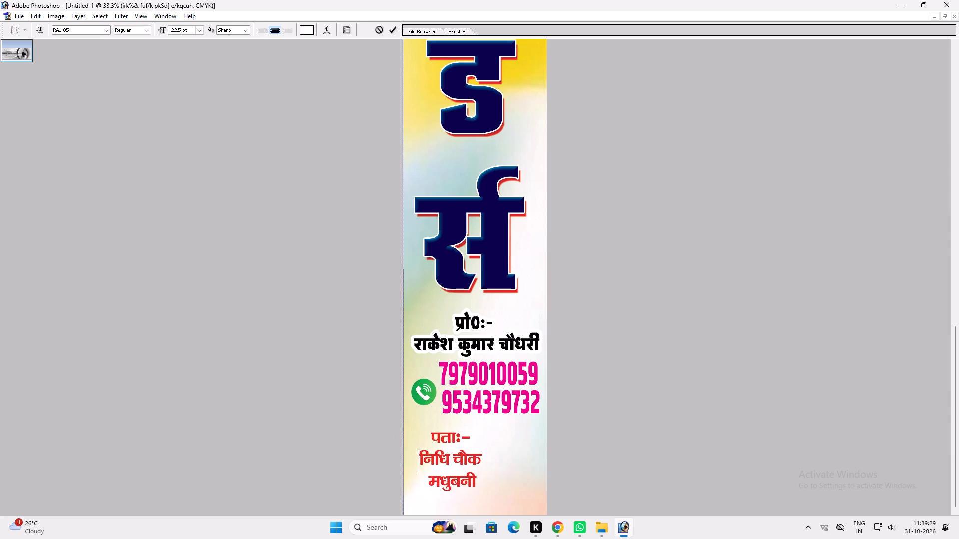
{"action": "left_click_drag", "start_coordinate": [517, 472], "coordinate": [515, 466]}
{"action": "key", "text": "Return"}
Copy the Background area from below the contact numbers to the strip's bottom edge onto a new layer.
{"action": "key", "text": "space"}
{"action": "key", "text": "space"}
{"action": "key", "text": "space"}
{"action": "key", "text": "space"}
{"action": "key", "text": "space"}
{"action": "key", "text": "space"}
{"action": "key", "text": "space"}
{"action": "right_click_drag", "start_coordinate": [514, 469], "coordinate": [522, 470]}
{"action": "left_click_drag", "start_coordinate": [532, 472], "coordinate": [539, 474]}
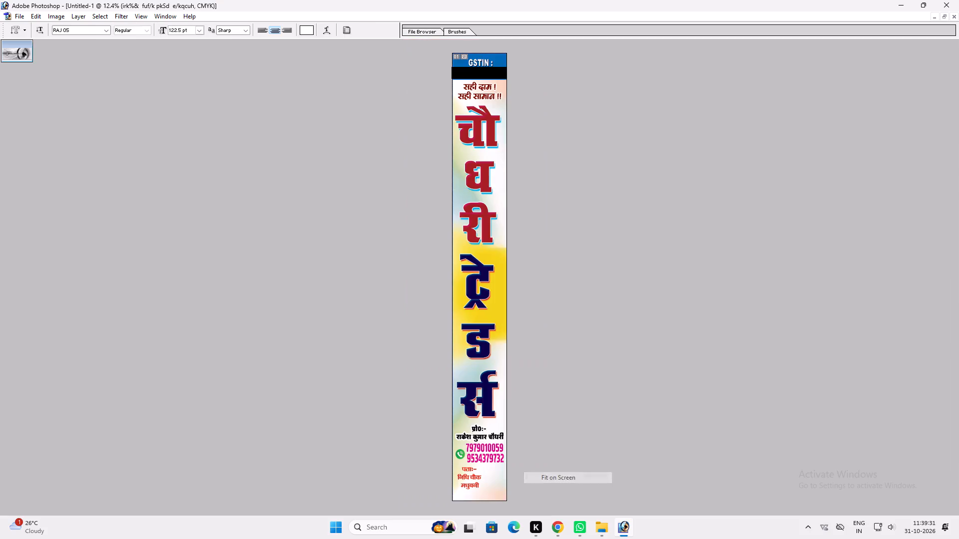
{"action": "key", "text": "m"}
{"action": "left_click_drag", "start_coordinate": [539, 502], "coordinate": [405, 454]}
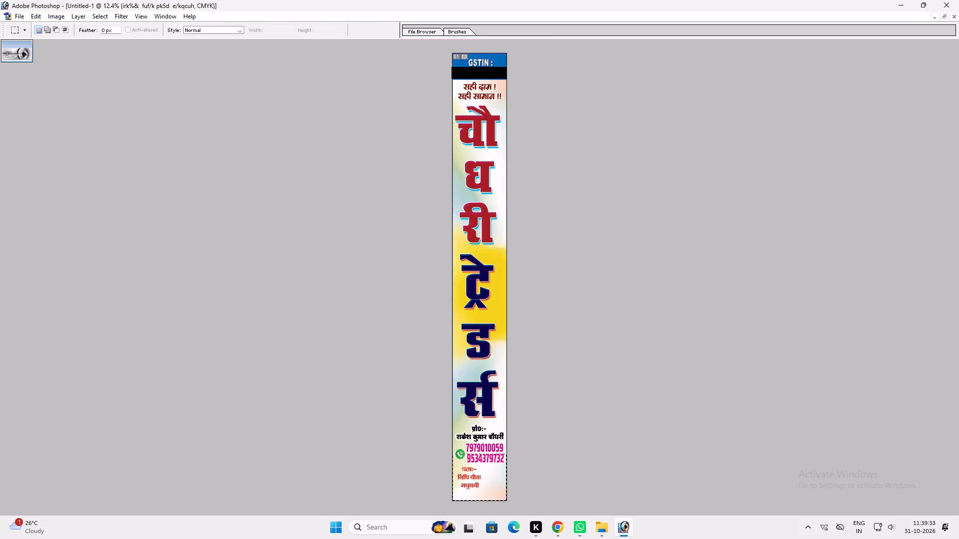
{"action": "left_click_drag", "start_coordinate": [405, 454], "coordinate": [405, 465]}
{"action": "key", "text": "v"}
{"action": "right_click", "coordinate": [461, 427]}
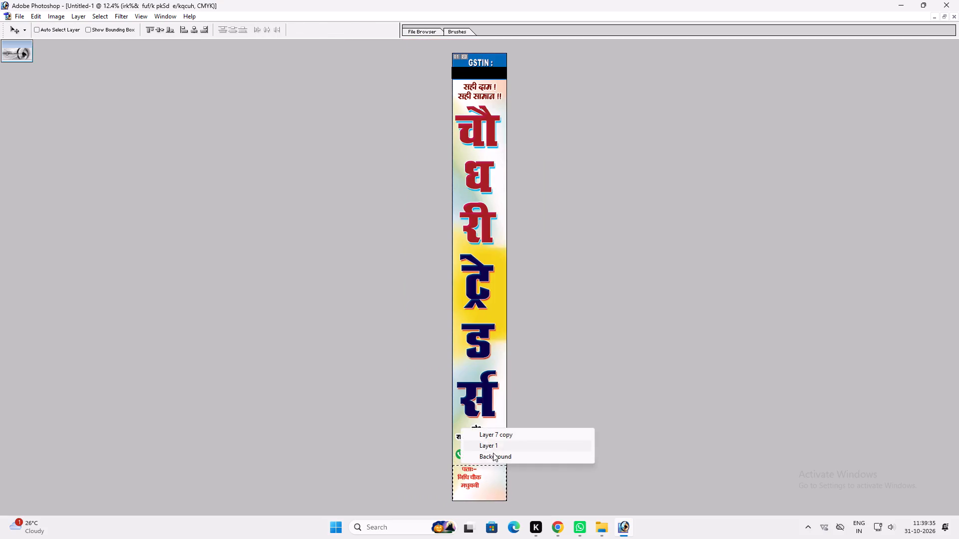
{"action": "left_click", "coordinate": [495, 457]}
{"action": "key", "text": "ctrl+c"}
{"action": "key", "text": "ctrl+v"}
Give the pasted bottom band a red Color Overlay and bring it forward above the strip's background artwork.
{"action": "key", "text": "alt+l"}
{"action": "key", "text": "alt+y"}
{"action": "key", "text": "n"}
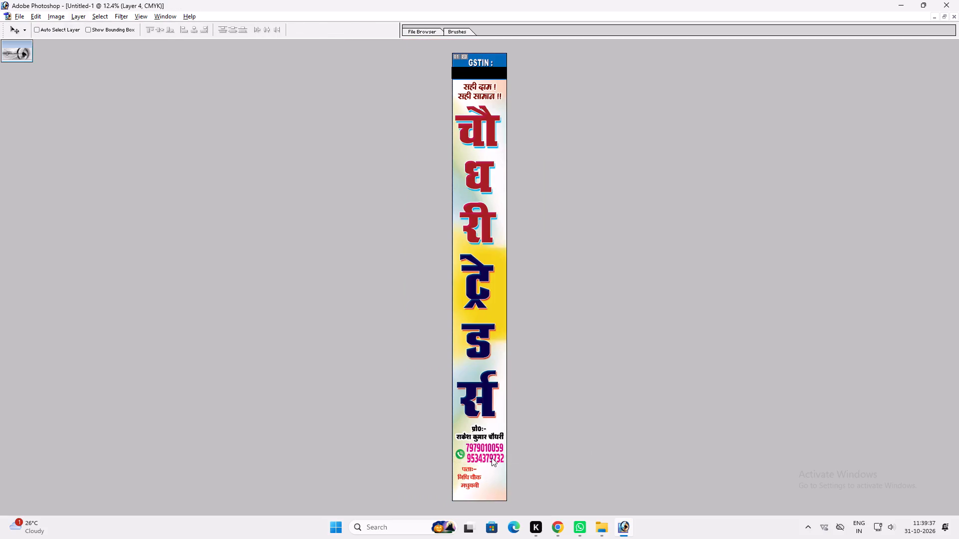
{"action": "left_click", "coordinate": [733, 353]}
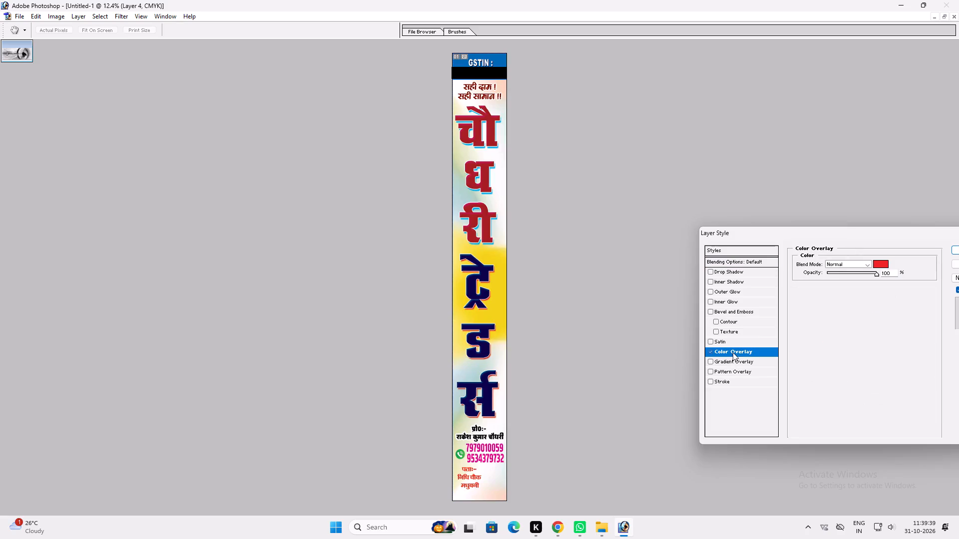
{"action": "key", "text": "Return"}
{"action": "key", "text": "Return"}
{"action": "key", "text": "ctrl+bracketright"}
{"action": "key", "text": "ctrl+bracketright"}
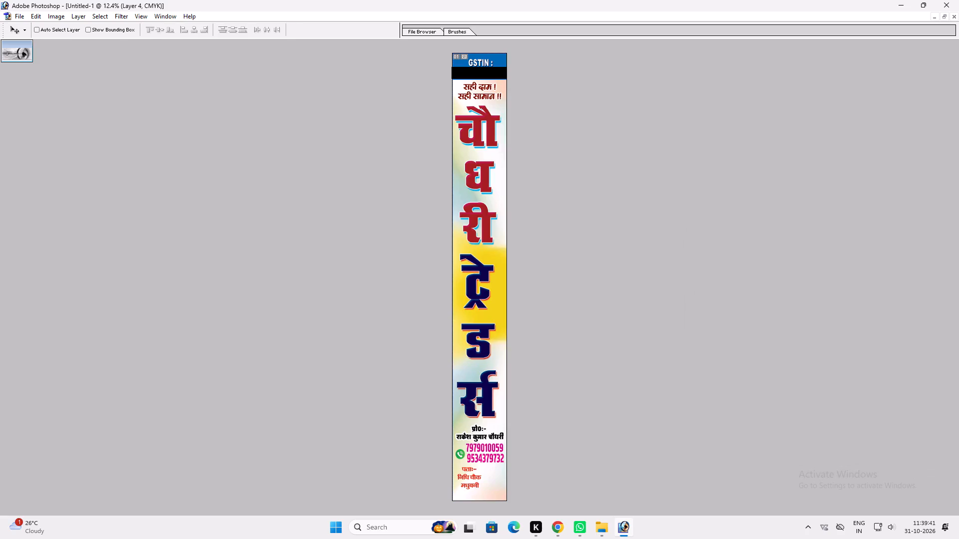
Copy the layer style of the GSTIN number text and paste it onto the address text in the red band.
{"action": "key", "text": "t"}
{"action": "left_click", "coordinate": [490, 68]}
{"action": "key", "text": "Return"}
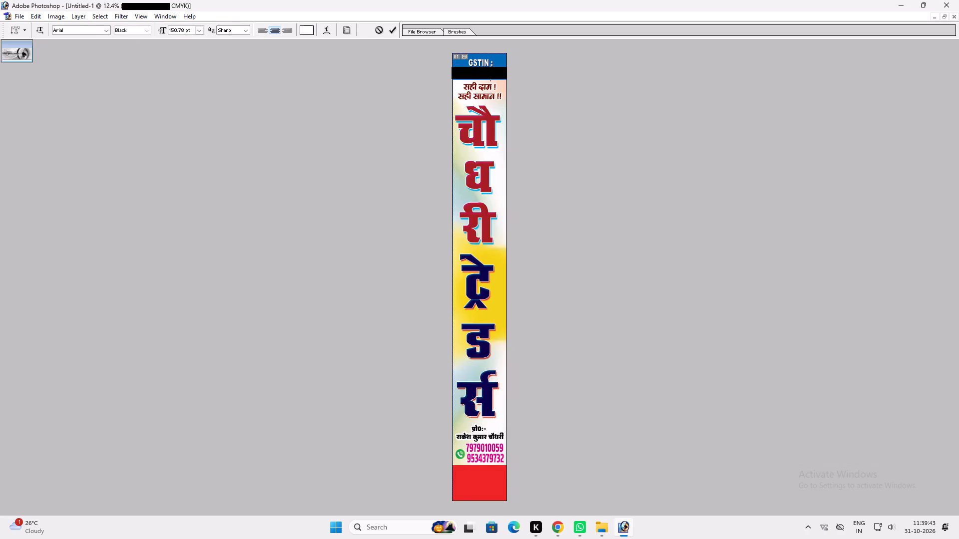
{"action": "key", "text": "alt+l"}
{"action": "key", "text": "alt+y"}
{"action": "type", "text": "ct"}
{"action": "key", "text": "t"}
{"action": "left_click", "coordinate": [479, 480]}
{"action": "key", "text": "Return"}
{"action": "key", "text": "alt+l"}
{"action": "key", "text": "alt+y"}
{"action": "type", "text": "pv"}
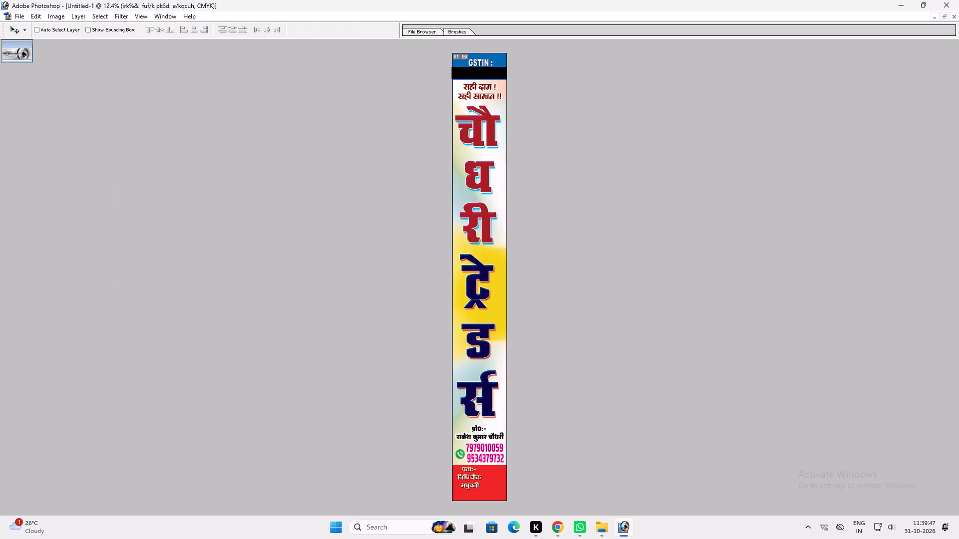
Enlarge the three-line address text so it fills more of the red band.
{"action": "key", "text": "ctrl+t"}
{"action": "left_click_drag", "start_coordinate": [482, 489], "coordinate": [493, 492], "text": "shift"}
{"action": "key", "text": "Return"}
Centre the three-line address text horizontally on the strip.
{"action": "key", "text": "ctrl+a"}
{"action": "key", "text": "alt+l"}
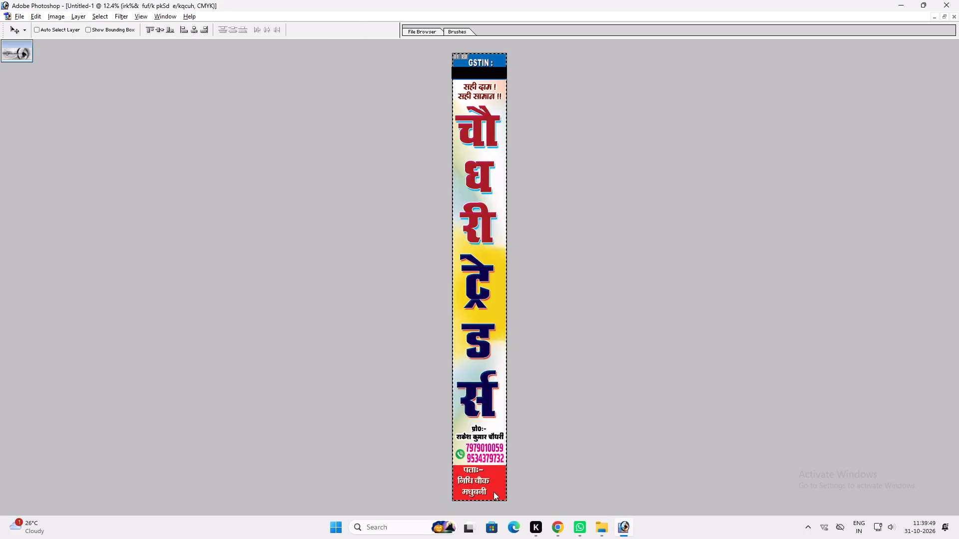
{"action": "key", "text": "alt+i"}
{"action": "key", "text": "alt+h"}
{"action": "key", "text": "ctrl+d"}
Widen the address text in the red band to 112.5% with its height kept at 100%.
{"action": "key", "text": "ctrl+t"}
{"action": "left_click_drag", "start_coordinate": [460, 499], "coordinate": [453, 500], "text": "shift"}
{"action": "key", "text": "shift+Return"}
{"action": "key", "text": "v"}
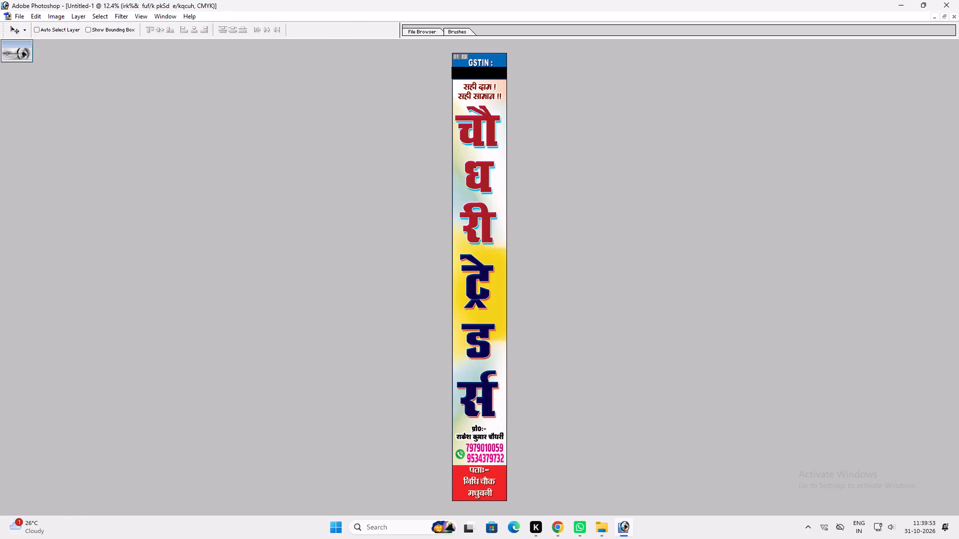
{"action": "key", "text": "ctrl+t"}
{"action": "left_click", "coordinate": [496, 483], "text": "alt+shift"}
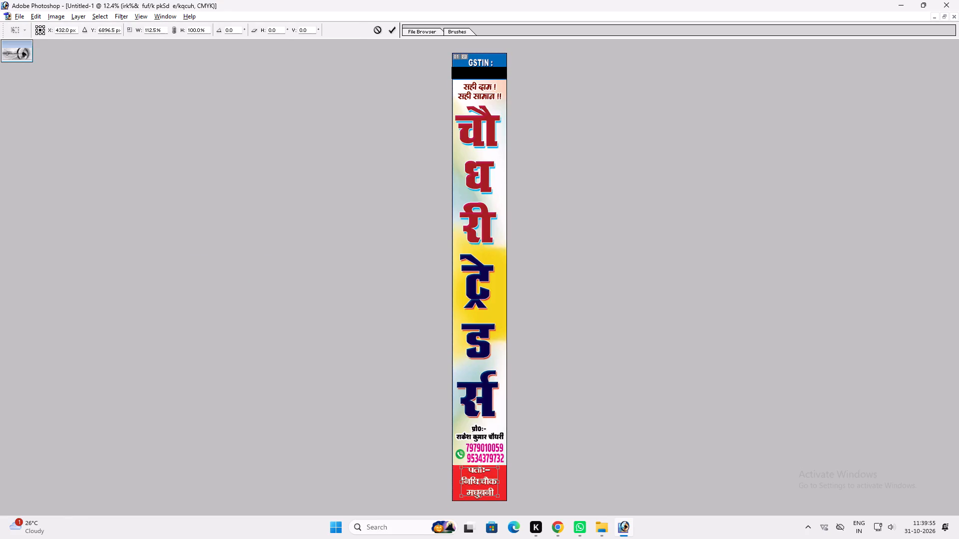
{"action": "key", "text": "shift+Return"}
{"action": "key", "text": "v"}
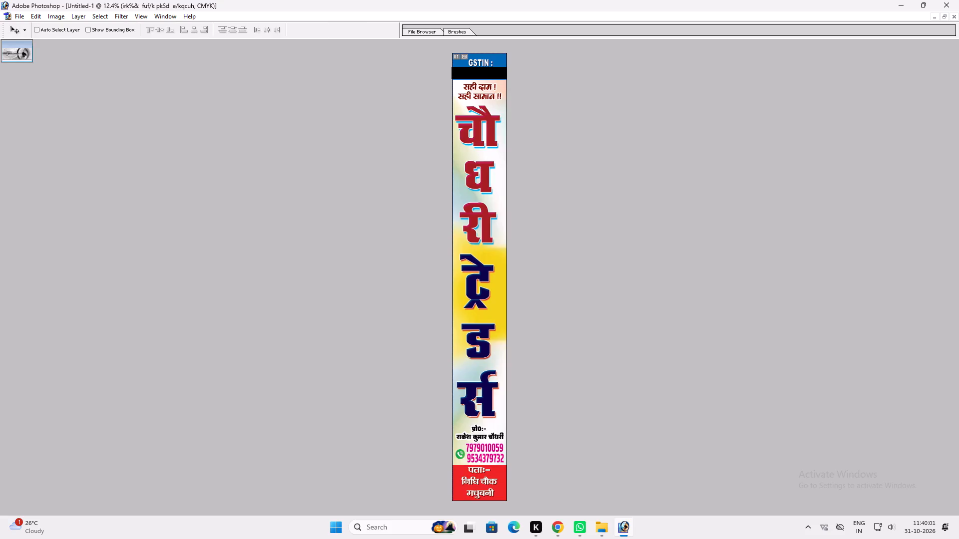
Stretch the address text further sideways so it fills more of the red band's width.
{"action": "key", "text": "ctrl+t"}
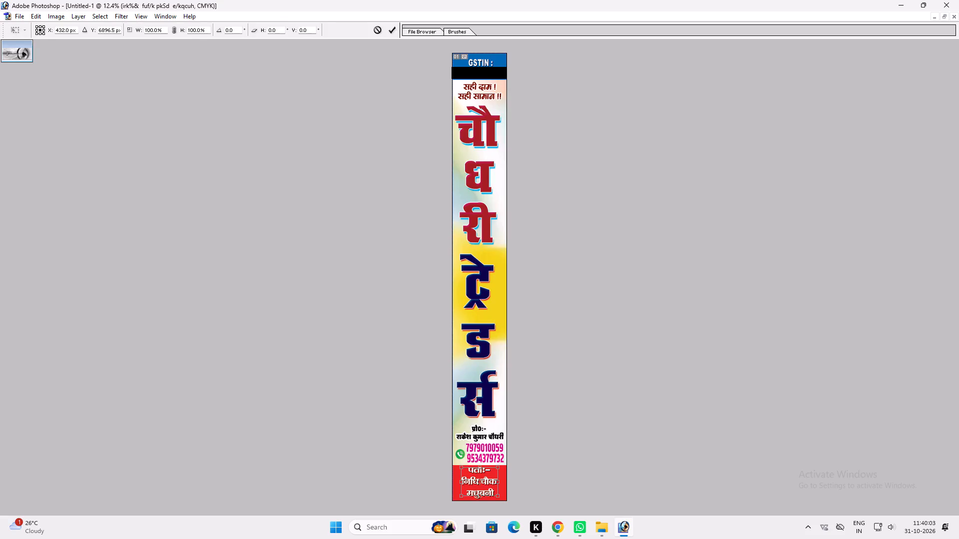
{"action": "left_click", "coordinate": [460, 492], "text": "shift"}
{"action": "left_click_drag", "start_coordinate": [475, 496], "coordinate": [481, 495], "text": "shift"}
{"action": "left_click", "coordinate": [494, 486], "text": "alt+shift"}
{"action": "key", "text": "Return"}
{"action": "key", "text": "v"}
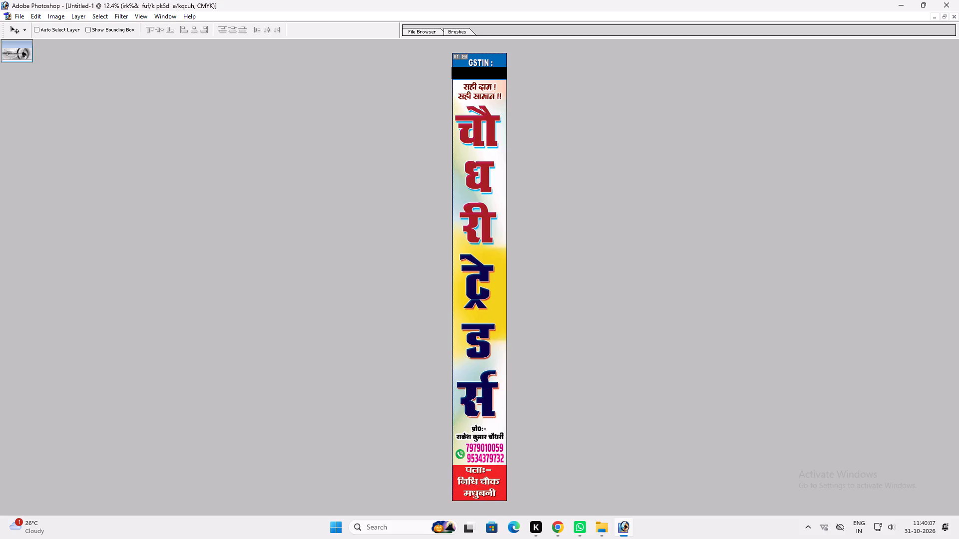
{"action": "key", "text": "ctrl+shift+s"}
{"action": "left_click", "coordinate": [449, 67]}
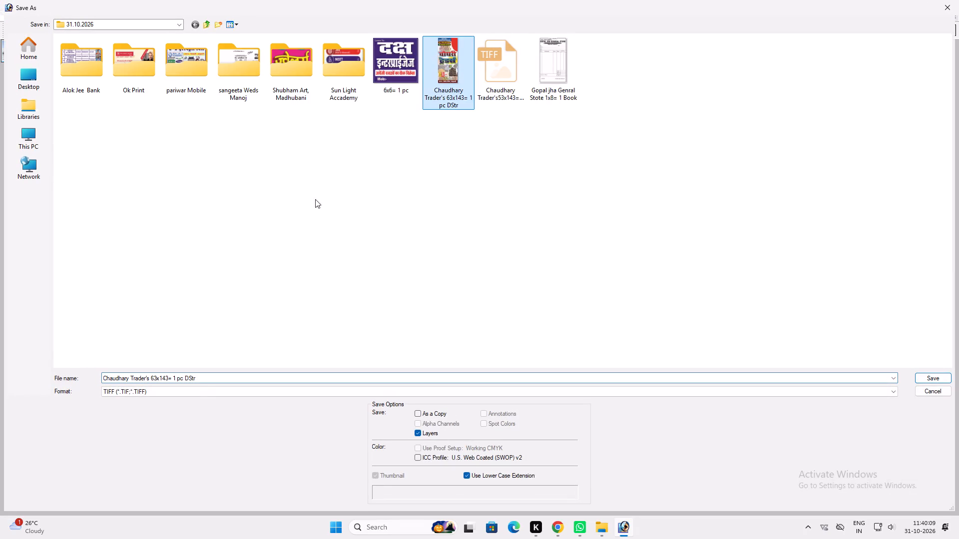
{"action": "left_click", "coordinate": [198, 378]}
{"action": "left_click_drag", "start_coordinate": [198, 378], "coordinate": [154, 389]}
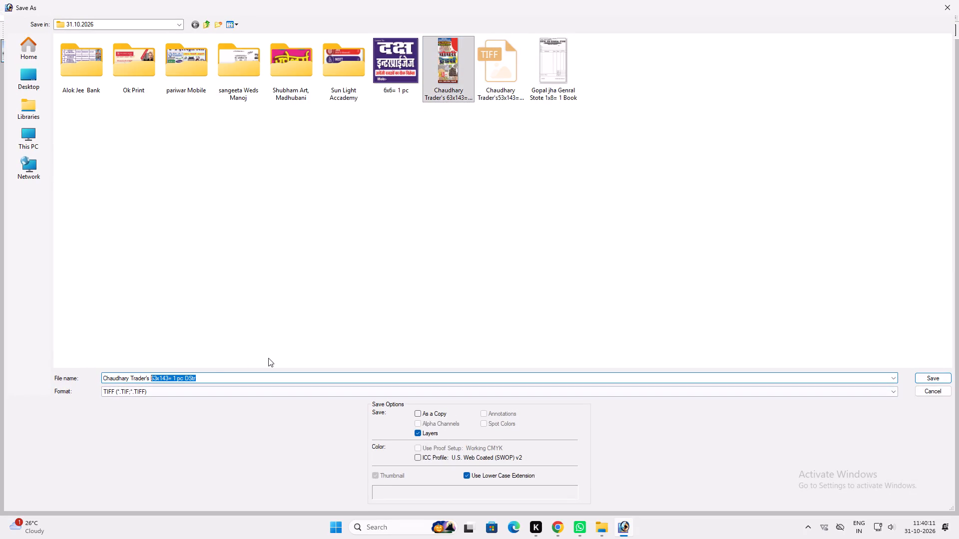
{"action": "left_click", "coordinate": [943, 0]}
Bring the handwritten size sketch back over the 53x143 banner and examine the dimensions written for the narrow strips.
{"action": "key", "text": "f"}
{"action": "key", "text": "f"}
{"action": "key", "text": "f"}
{"action": "left_click", "coordinate": [229, 245]}
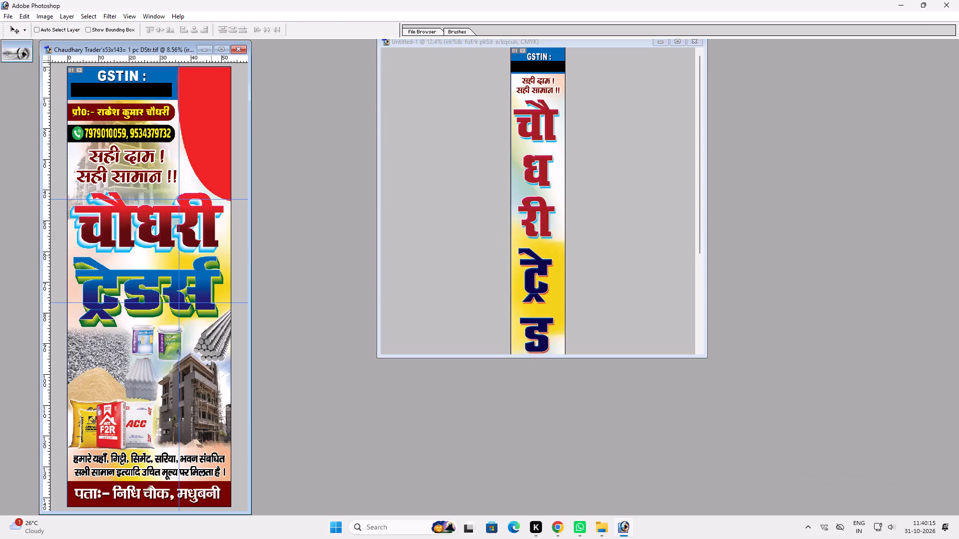
{"action": "key", "text": "ctrl+alt+z"}
{"action": "key", "text": "z"}
{"action": "left_click_drag", "start_coordinate": [115, 233], "coordinate": [249, 332]}
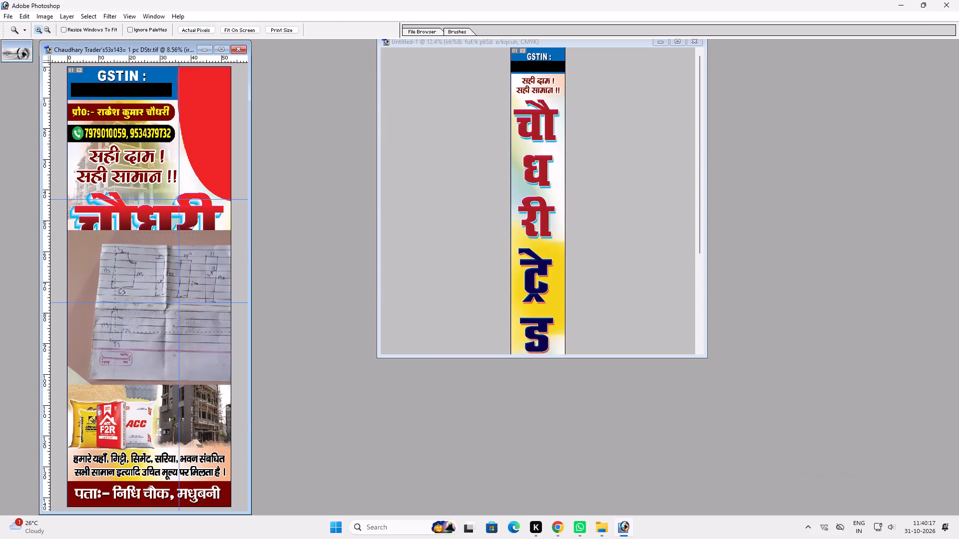
{"action": "left_click_drag", "start_coordinate": [249, 332], "coordinate": [250, 332]}
{"action": "key", "text": "v"}
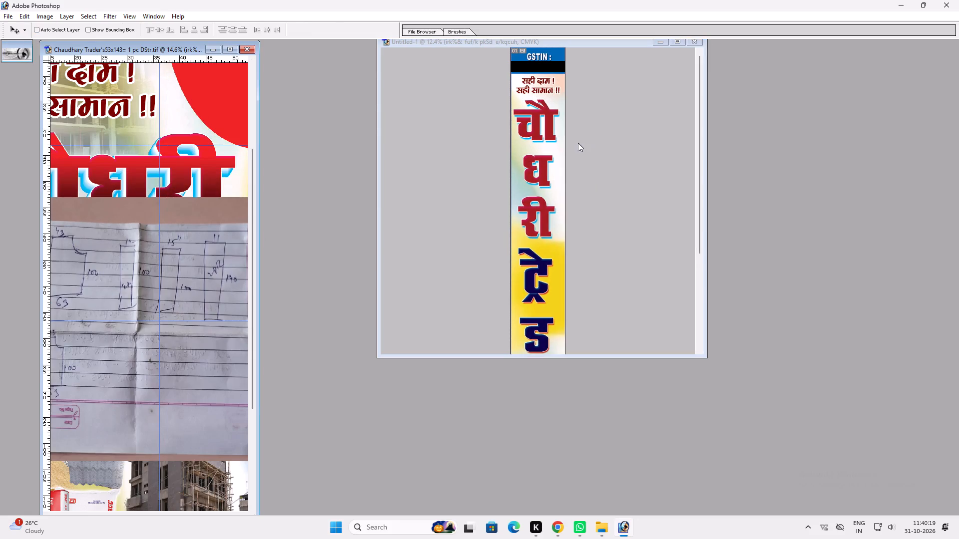
Save the strip as a TIFF named "Chaudhary Trader's 1x100= 1 pc Dstr" in the 31.10.2026 folder.
{"action": "left_click", "coordinate": [572, 146], "text": "ctrl+shift"}
{"action": "key", "text": "ctrl+shift+s"}
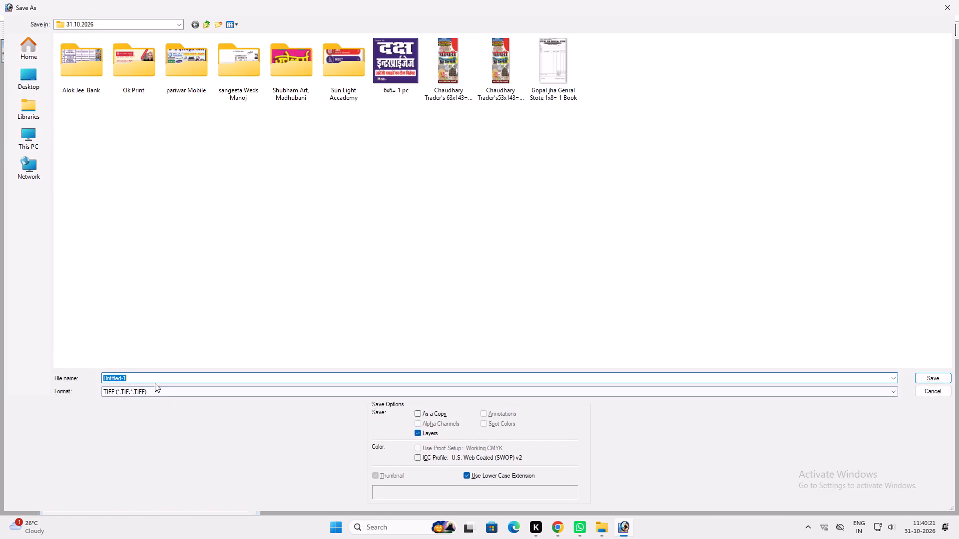
{"action": "left_click", "coordinate": [437, 82]}
{"action": "left_click", "coordinate": [205, 379]}
{"action": "left_click_drag", "start_coordinate": [205, 379], "coordinate": [180, 385]}
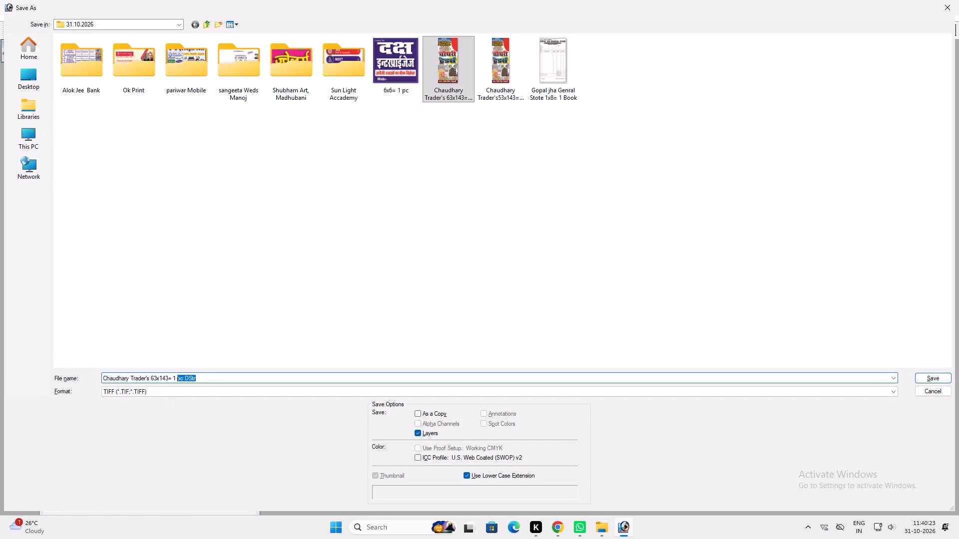
{"action": "left_click_drag", "start_coordinate": [180, 385], "coordinate": [163, 385]}
{"action": "type", "text": "1x100"}
{"action": "type", "text": "= 1 pc"}
{"action": "key", "text": "space"}
{"action": "type", "text": "Dstr"}
{"action": "key", "text": "space"}
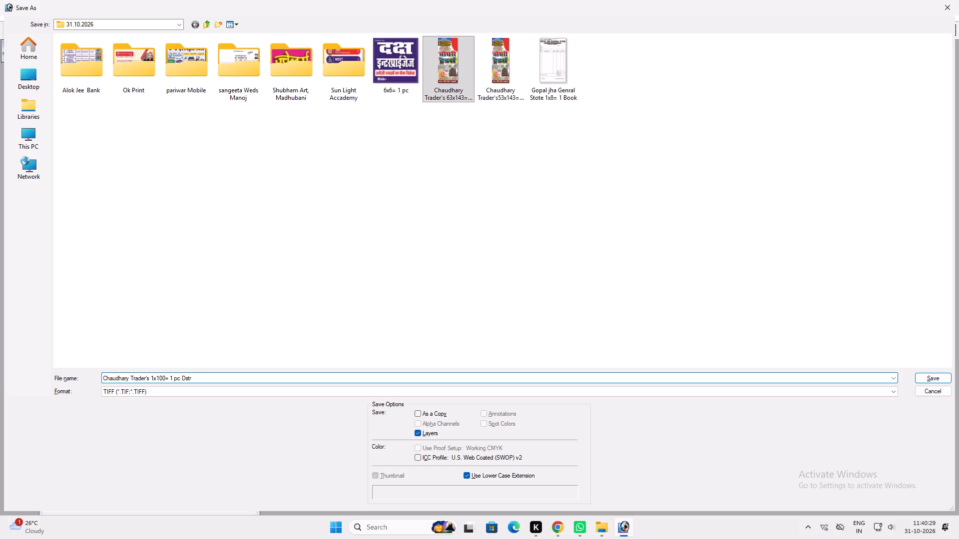
{"action": "key", "text": "Return"}
{"action": "key", "text": "Return"}
{"action": "key", "text": "Return"}
{"action": "key", "text": "Return"}
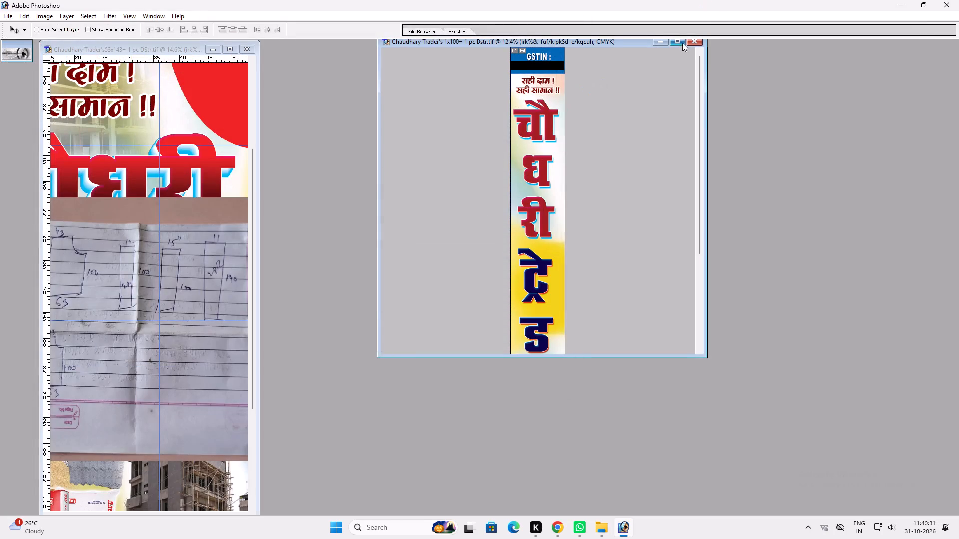
Merge the strip's slogan and vertical lettering layers and delete them, keeping the GSTIN header and the coloured background.
{"action": "left_click", "coordinate": [682, 41]}
{"action": "key", "text": "space"}
{"action": "key", "text": "space"}
{"action": "key", "text": "space"}
{"action": "key", "text": "space"}
{"action": "key", "text": "space"}
{"action": "key", "text": "space"}
{"action": "key", "text": "space"}
{"action": "key", "text": "space"}
{"action": "key", "text": "space"}
{"action": "key", "text": "space"}
{"action": "key", "text": "space"}
{"action": "key", "text": "space"}
{"action": "key", "text": "space"}
{"action": "key", "text": "space"}
{"action": "key", "text": "space"}
{"action": "key", "text": "space"}
{"action": "key", "text": "space"}
{"action": "key", "text": "space"}
{"action": "key", "text": "space"}
{"action": "key", "text": "space"}
{"action": "right_click", "coordinate": [486, 143]}
{"action": "left_click", "coordinate": [491, 145]}
{"action": "left_click", "coordinate": [493, 130], "text": "ctrl"}
{"action": "left_click_drag", "start_coordinate": [493, 130], "coordinate": [500, 134]}
{"action": "key", "text": "ctrl+z"}
{"action": "double_click", "coordinate": [494, 94], "text": "ctrl+shift"}
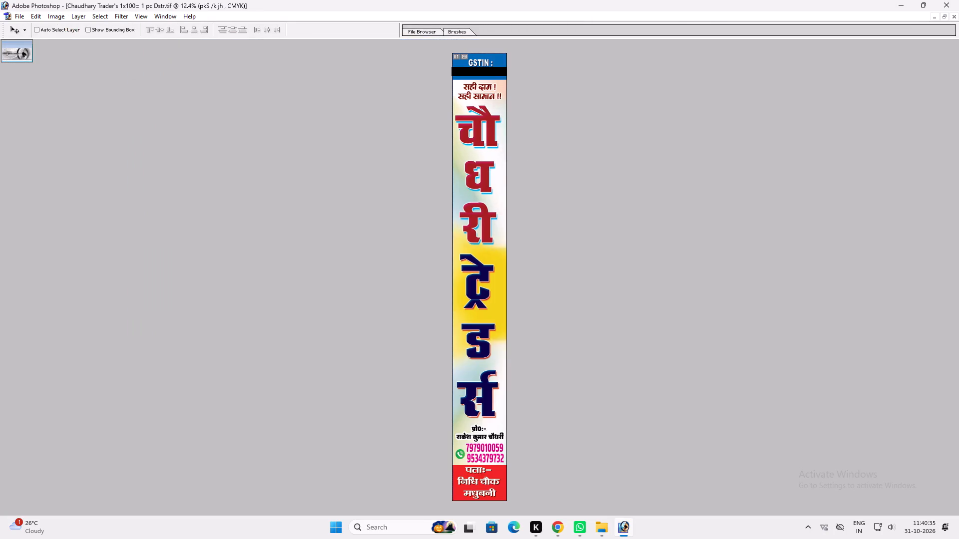
{"action": "key", "text": "ctrl+z"}
{"action": "left_click", "coordinate": [484, 274], "text": "ctrl+shift"}
{"action": "left_click_drag", "start_coordinate": [484, 274], "coordinate": [497, 273]}
{"action": "key", "text": "ctrl+z"}
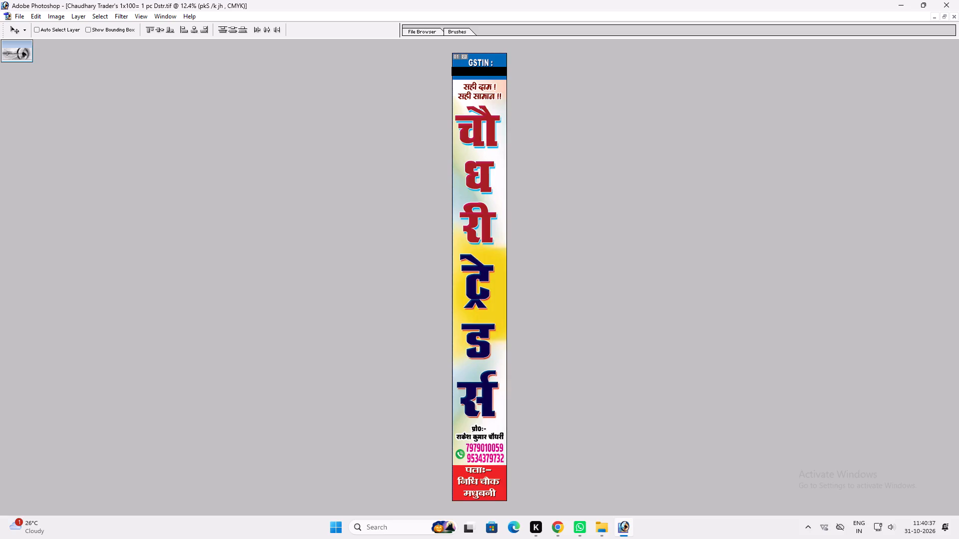
{"action": "key", "text": "ctrl+e"}
{"action": "key", "text": "alt+l"}
{"action": "key", "text": "alt+l"}
{"action": "key", "text": "alt+l"}
{"action": "type", "text": "fff"}
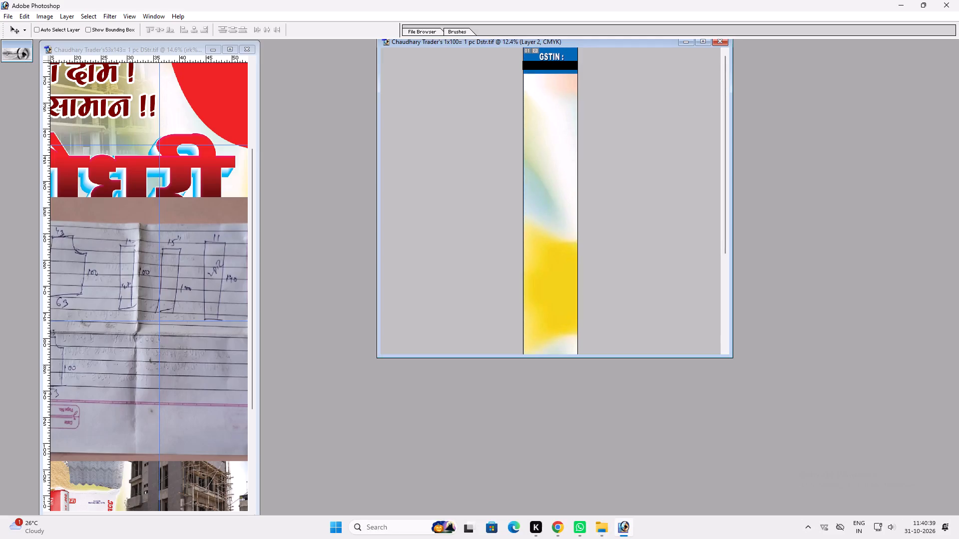
Send the handwritten size sketch behind all the artwork in the 53x143 banner.
{"action": "left_click", "coordinate": [186, 250]}
{"action": "left_click", "coordinate": [228, 49]}
{"action": "key", "text": "v"}
{"action": "left_click", "coordinate": [419, 272], "text": "ctrl"}
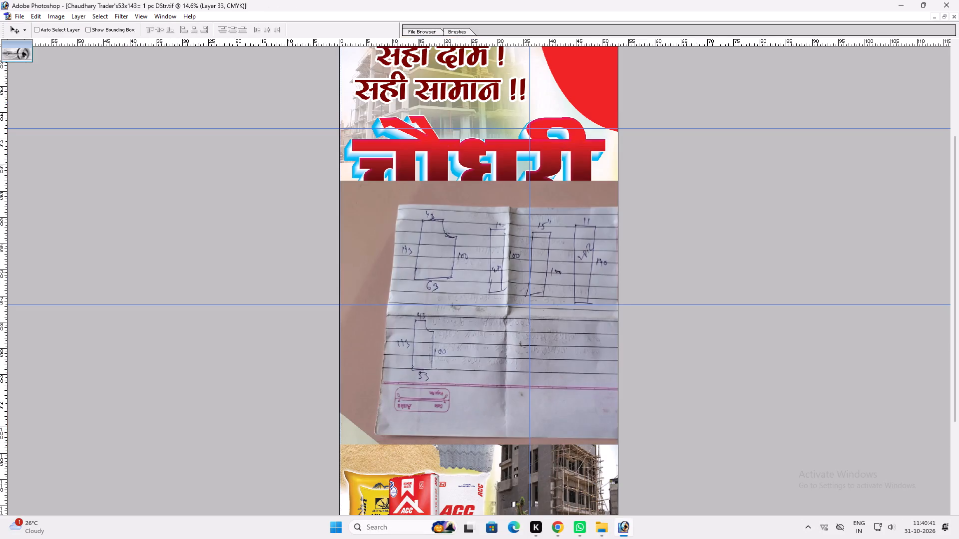
{"action": "key", "text": "ctrl+shift+bracketleft"}
{"action": "key", "text": "v"}
Copy the gravel and sand picture from the banner onto the strip and place it below the yellow background area.
{"action": "key", "text": "space"}
{"action": "left_click_drag", "start_coordinate": [398, 410], "coordinate": [426, 286]}
{"action": "key", "text": "v"}
{"action": "left_click", "coordinate": [408, 306], "text": "ctrl"}
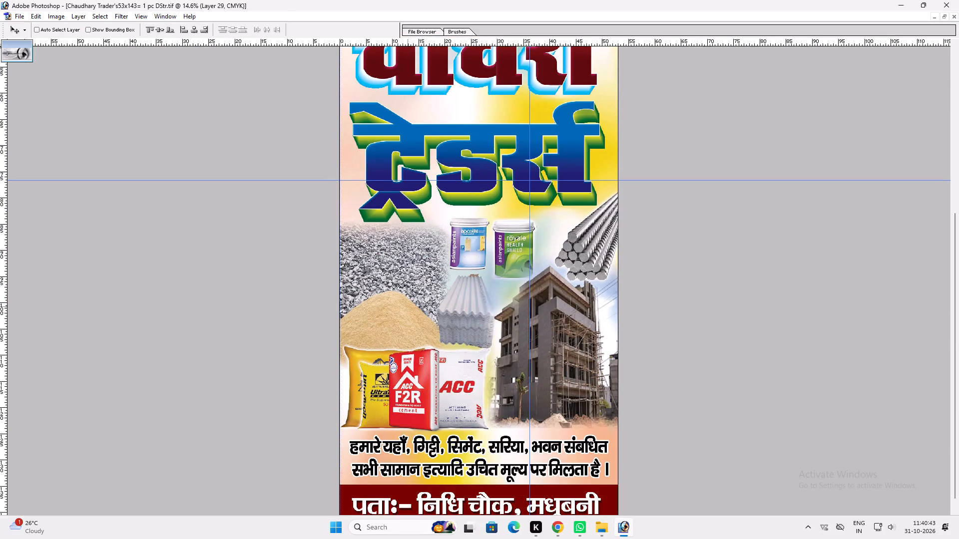
{"action": "left_click_drag", "start_coordinate": [408, 306], "coordinate": [435, 306]}
{"action": "key", "text": "ctrl+z"}
{"action": "type", "text": "fff"}
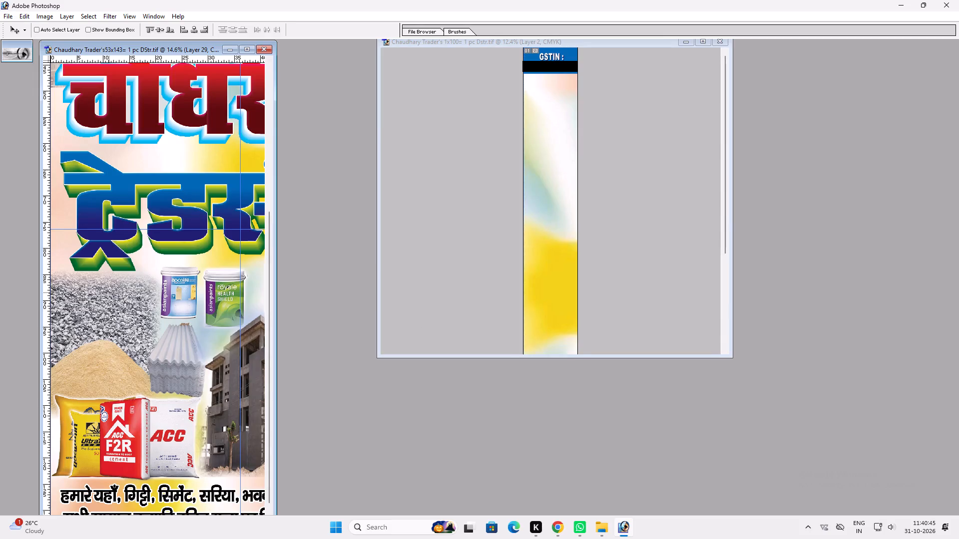
{"action": "left_click_drag", "start_coordinate": [109, 291], "coordinate": [525, 164]}
{"action": "left_click_drag", "start_coordinate": [534, 182], "coordinate": [562, 99]}
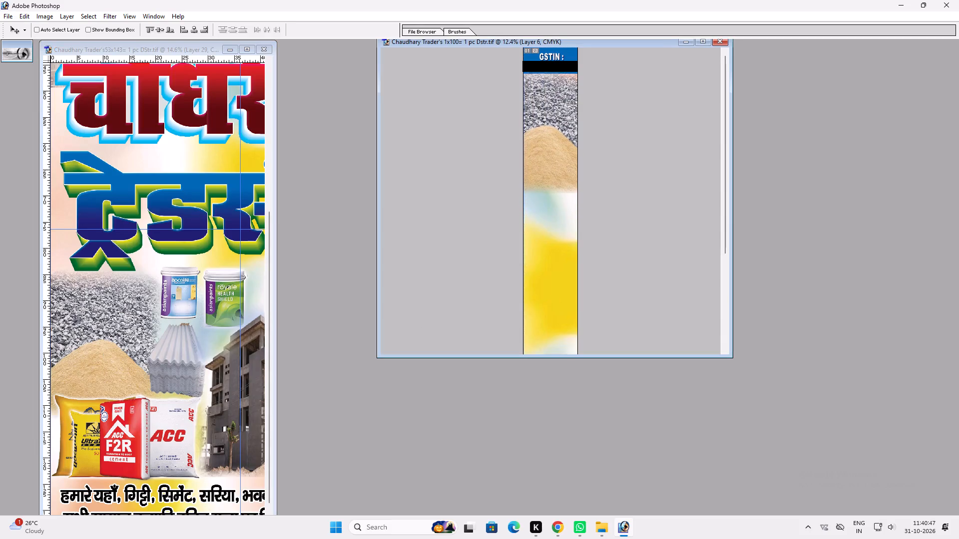
{"action": "left_click_drag", "start_coordinate": [562, 99], "coordinate": [562, 96]}
{"action": "left_click_drag", "start_coordinate": [562, 96], "coordinate": [586, 312], "text": "shift"}
{"action": "key", "text": "v"}
Copy the blue Asian Paints bucket from the banner to just below the strip's GSTIN header and widen it slightly.
{"action": "left_click", "coordinate": [131, 364]}
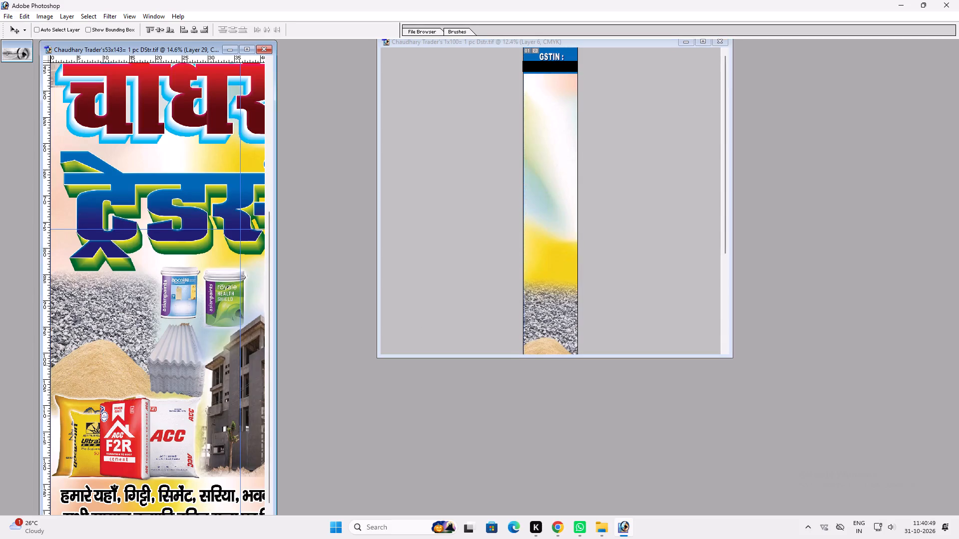
{"action": "left_click", "coordinate": [185, 281], "text": "ctrl"}
{"action": "left_click_drag", "start_coordinate": [185, 281], "coordinate": [521, 207]}
{"action": "left_click_drag", "start_coordinate": [536, 215], "coordinate": [564, 138]}
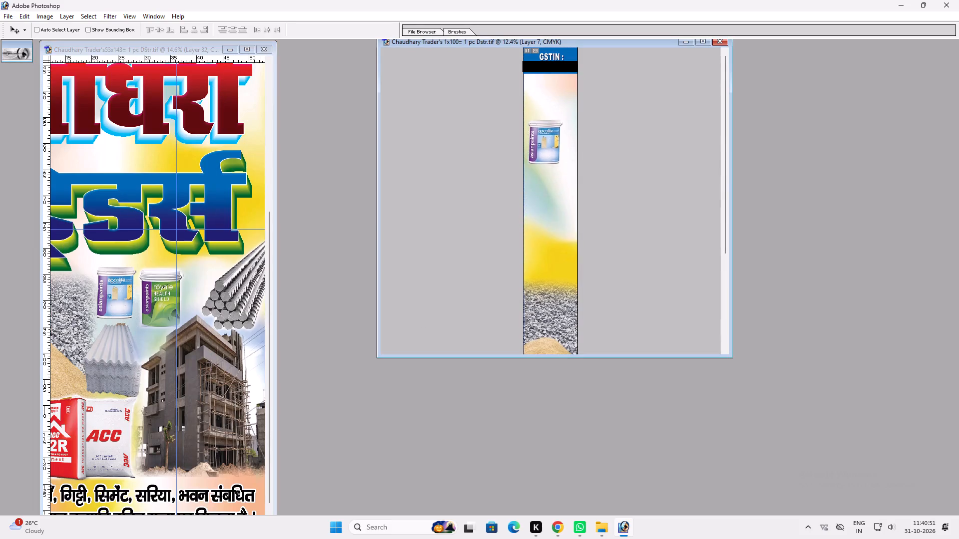
{"action": "left_click_drag", "start_coordinate": [564, 138], "coordinate": [568, 99]}
{"action": "key", "text": "ctrl+t"}
{"action": "left_click", "coordinate": [568, 99], "text": "shift"}
{"action": "key", "text": "shift+Return"}
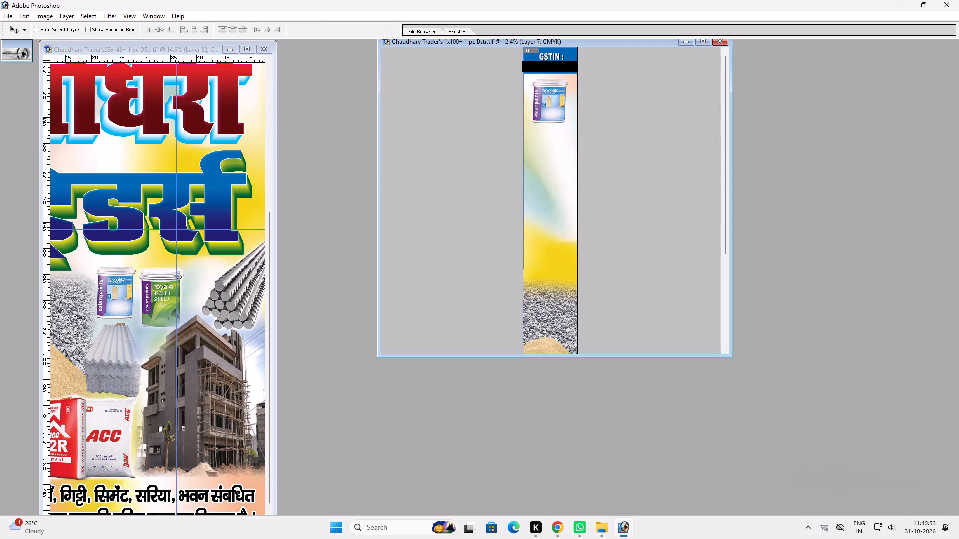
Copy the green Royale Health Shield bucket below the blue one and scale it to 115.7% width and 88.0% height.
{"action": "key", "text": "v"}
{"action": "left_click", "coordinate": [139, 300]}
{"action": "left_click", "coordinate": [151, 300], "text": "ctrl"}
{"action": "left_click_drag", "start_coordinate": [151, 298], "coordinate": [524, 169]}
{"action": "left_click_drag", "start_coordinate": [532, 181], "coordinate": [546, 168]}
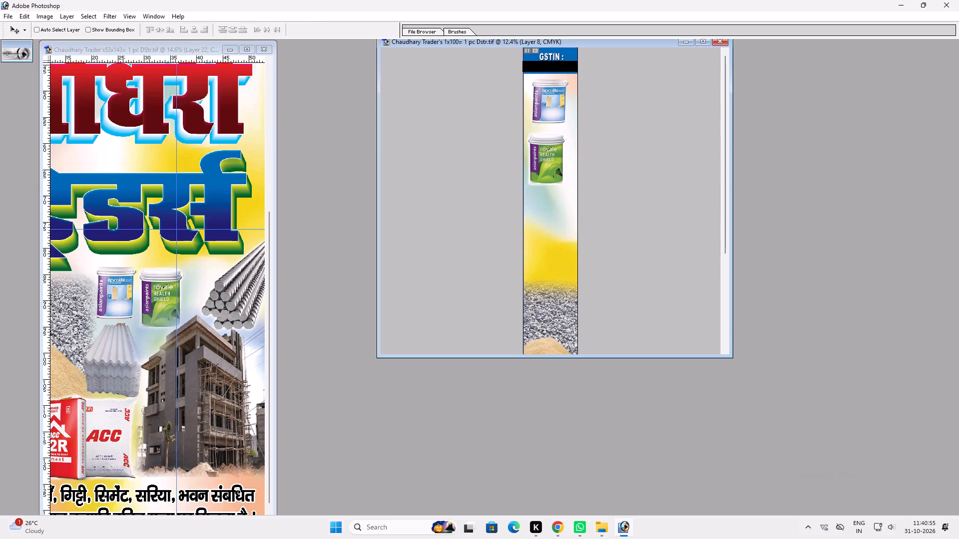
{"action": "left_click_drag", "start_coordinate": [546, 168], "coordinate": [549, 164]}
{"action": "key", "text": "ctrl+t"}
{"action": "left_click_drag", "start_coordinate": [550, 176], "coordinate": [551, 170], "text": "ctrl"}
{"action": "left_click", "coordinate": [563, 157], "text": "alt+shift"}
{"action": "left_click", "coordinate": [554, 130], "text": "shift"}
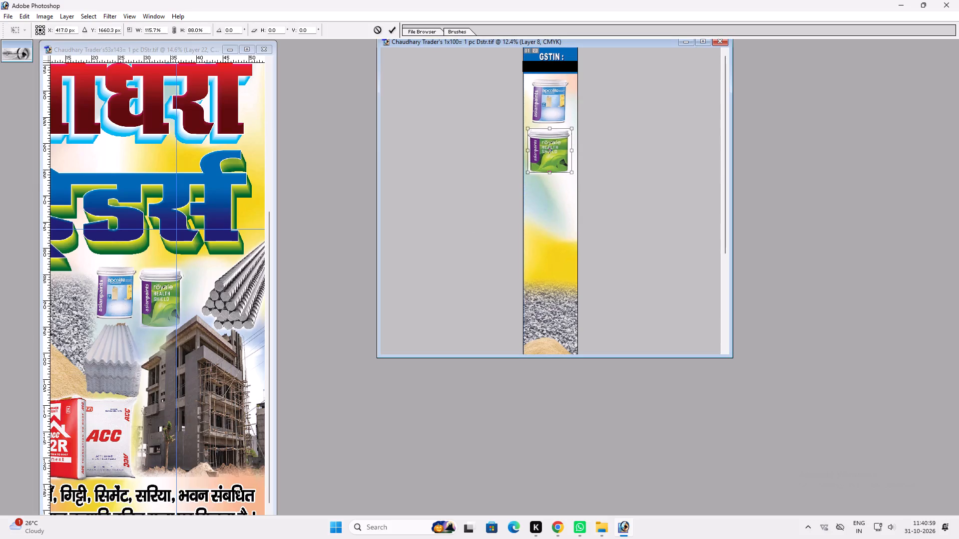
{"action": "key", "text": "shift+Return"}
Copy the corrugated sheet stack from the banner to below the strip's green bucket and scale it to 77.4%.
{"action": "left_click", "coordinate": [165, 333]}
{"action": "key", "text": "v"}
{"action": "left_click", "coordinate": [113, 367], "text": "ctrl"}
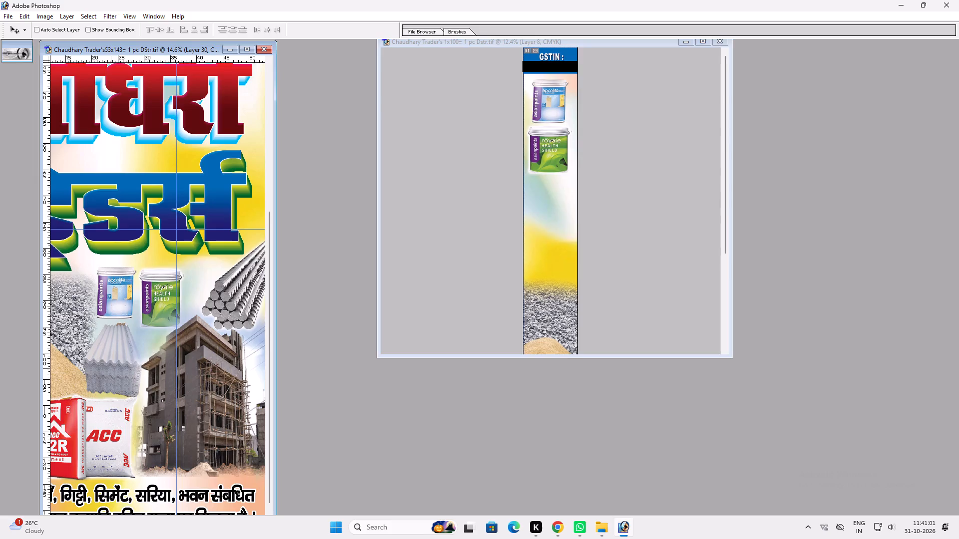
{"action": "left_click_drag", "start_coordinate": [91, 361], "coordinate": [545, 235]}
{"action": "left_click_drag", "start_coordinate": [539, 253], "coordinate": [524, 232]}
{"action": "key", "text": "ctrl+t"}
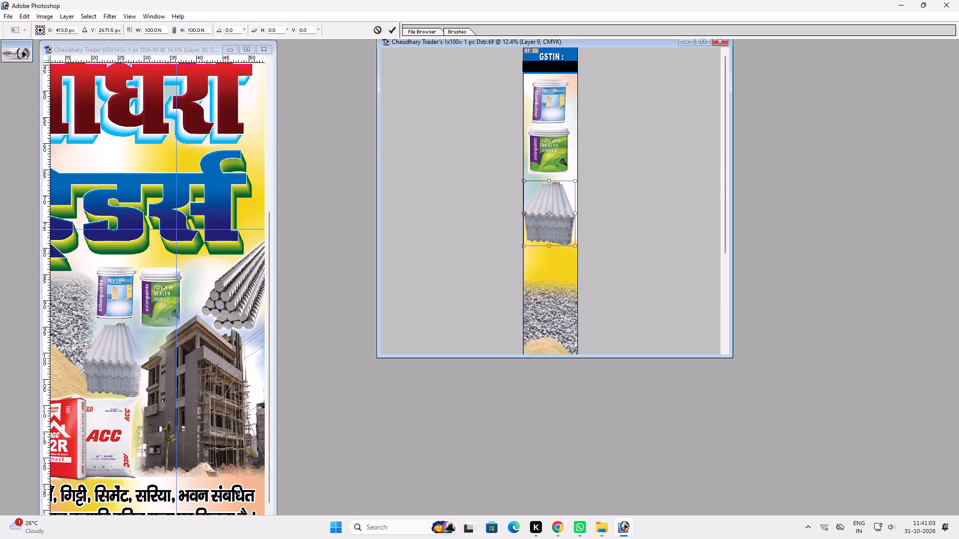
{"action": "left_click_drag", "start_coordinate": [574, 246], "coordinate": [569, 238], "text": "shift"}
{"action": "key", "text": "Return"}
{"action": "key", "text": "v"}
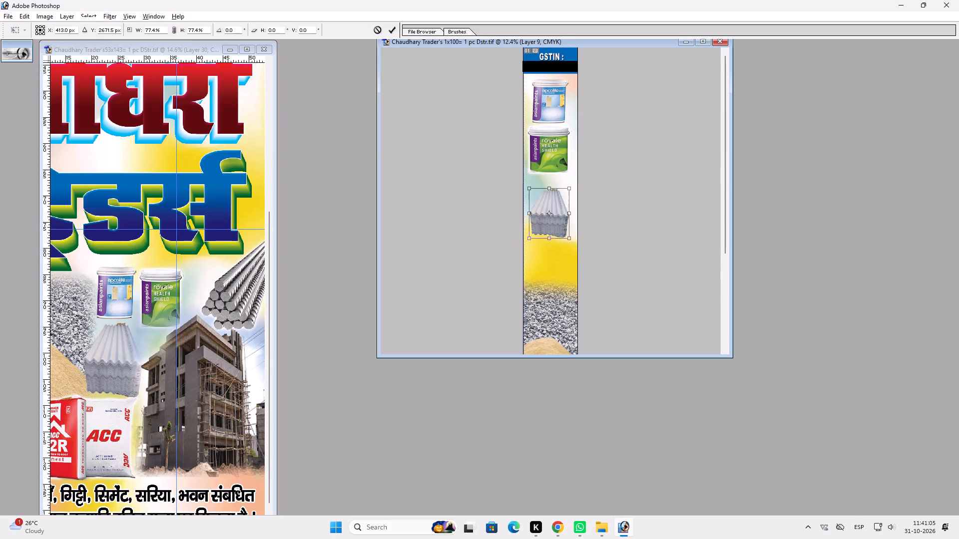
{"action": "key", "text": "Return"}
Nudge the corrugated sheet stack upward until it sits close beneath the green bucket.
{"action": "key", "text": "v"}
{"action": "key", "text": "shift+Up"}
{"action": "key", "text": "shift+Up"}
{"action": "key", "text": "shift+Up"}
{"action": "key", "text": "shift+Up"}
{"action": "key", "text": "shift+Up"}
{"action": "key", "text": "shift+Up"}
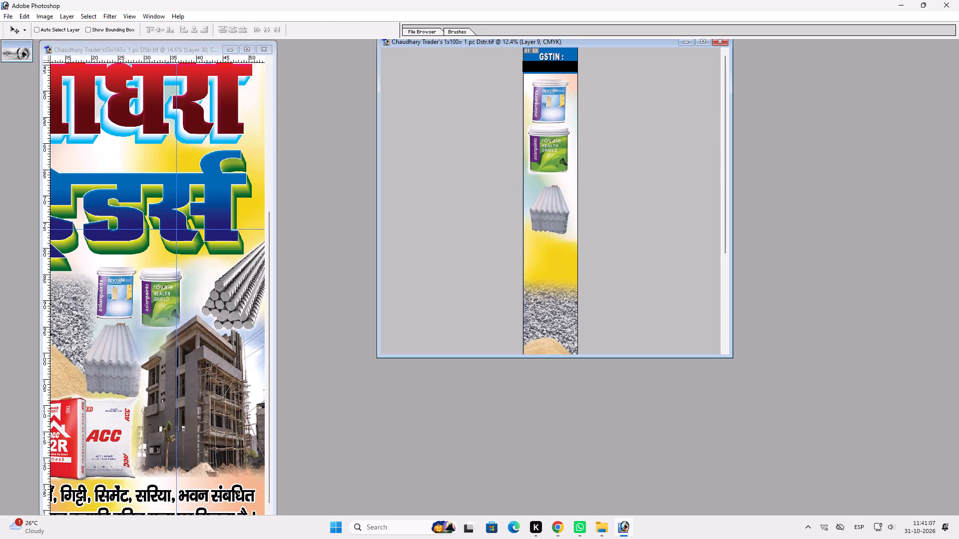
{"action": "key", "text": "shift+Up"}
{"action": "key", "text": "shift+Up"}
{"action": "key", "text": "shift+Up"}
{"action": "key", "text": "shift+Up"}
{"action": "key", "text": "shift+Up"}
{"action": "key", "text": "shift+Up"}
{"action": "key", "text": "shift+Up"}
{"action": "key", "text": "shift+Up"}
{"action": "key", "text": "shift+Up"}
{"action": "key", "text": "shift+Up"}
{"action": "key", "text": "shift+Up"}
{"action": "key", "text": "v"}
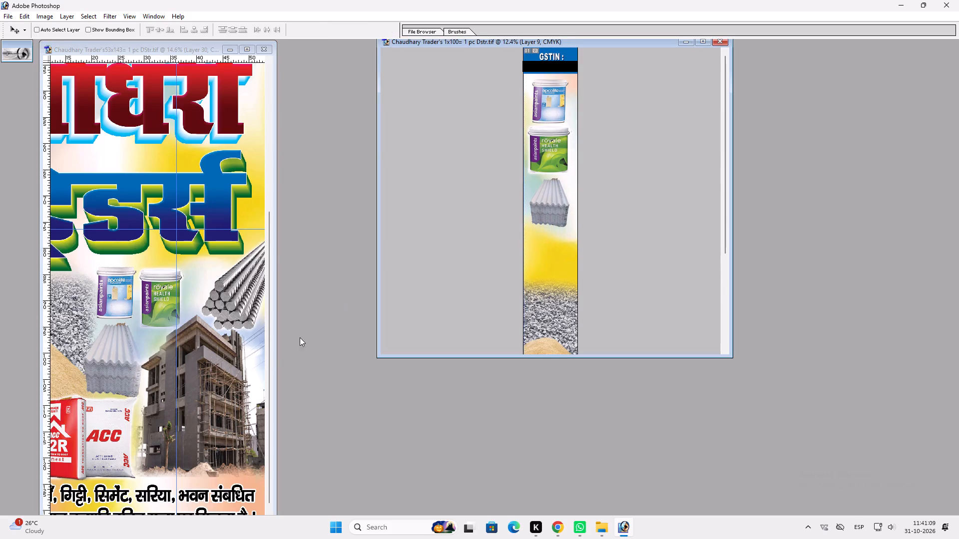
Copy the building photo from the banner into the picture strip and move it down to just above the proprietor line.
{"action": "left_click", "coordinate": [209, 363]}
{"action": "key", "text": "v"}
{"action": "right_click", "coordinate": [205, 366]}
{"action": "left_click_drag", "start_coordinate": [207, 369], "coordinate": [213, 373]}
{"action": "left_click_drag", "start_coordinate": [213, 374], "coordinate": [540, 243]}
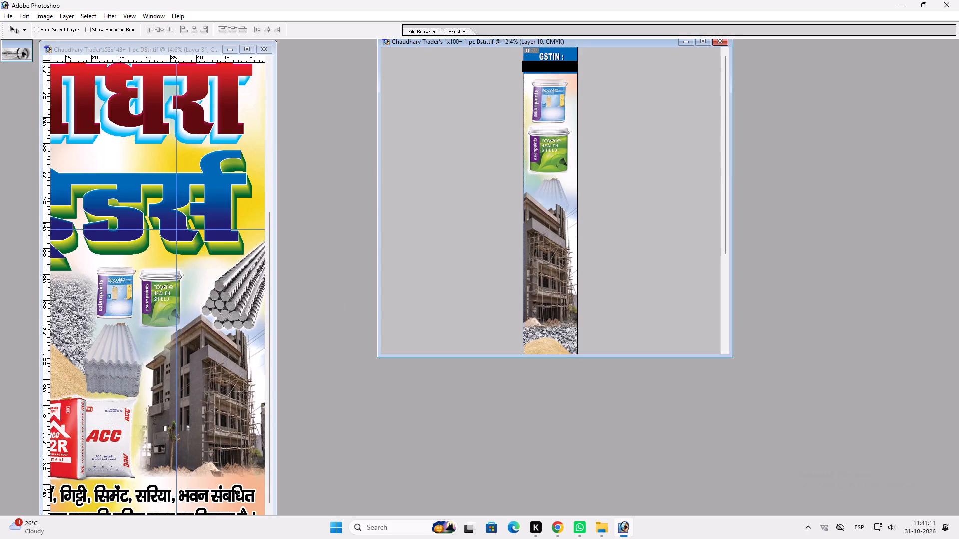
{"action": "key", "text": "v"}
{"action": "left_click", "coordinate": [703, 44]}
{"action": "key", "text": "space"}
{"action": "key", "text": "space"}
{"action": "key", "text": "space"}
{"action": "key", "text": "space"}
{"action": "key", "text": "space"}
{"action": "key", "text": "space"}
{"action": "key", "text": "space"}
{"action": "key", "text": "space"}
{"action": "key", "text": "space"}
{"action": "key", "text": "space"}
{"action": "key", "text": "space"}
{"action": "right_click", "coordinate": [490, 296]}
{"action": "left_click_drag", "start_coordinate": [500, 298], "coordinate": [512, 301]}
{"action": "key", "text": "v"}
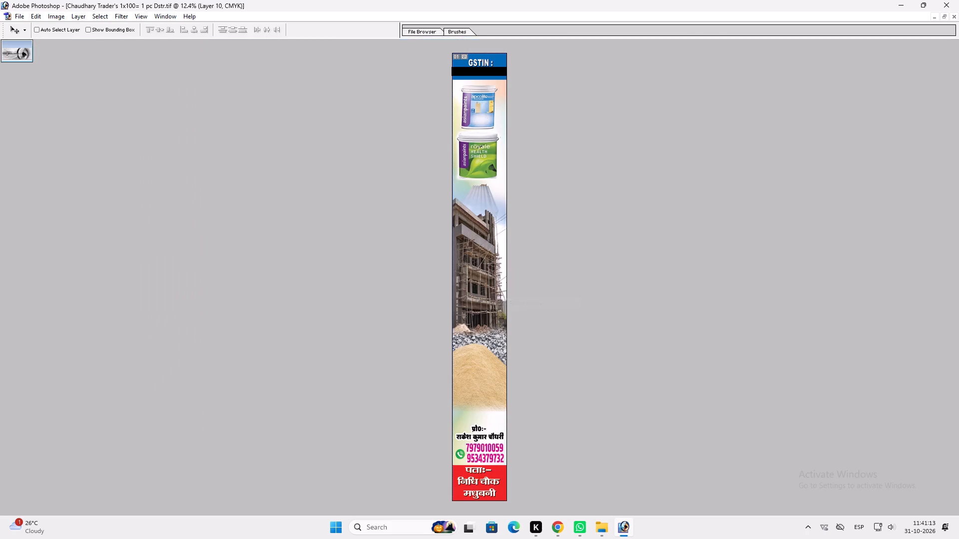
{"action": "left_click_drag", "start_coordinate": [505, 302], "coordinate": [526, 390]}
Shrink the building photo to roughly the strip's width and set it over the sand, directly above the proprietor line.
{"action": "key", "text": "ctrl+t"}
{"action": "left_click_drag", "start_coordinate": [537, 274], "coordinate": [535, 278], "text": "alt+shift"}
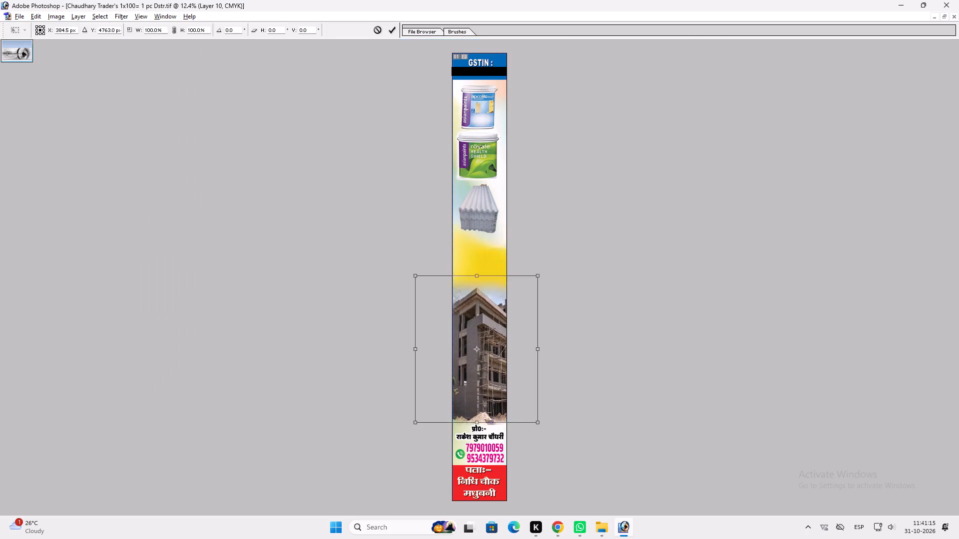
{"action": "left_click_drag", "start_coordinate": [535, 278], "coordinate": [521, 319], "text": "alt+shift"}
{"action": "key", "text": "v"}
{"action": "key", "text": "Return"}
{"action": "type", "text": "vv"}
{"action": "left_click_drag", "start_coordinate": [470, 398], "coordinate": [479, 418]}
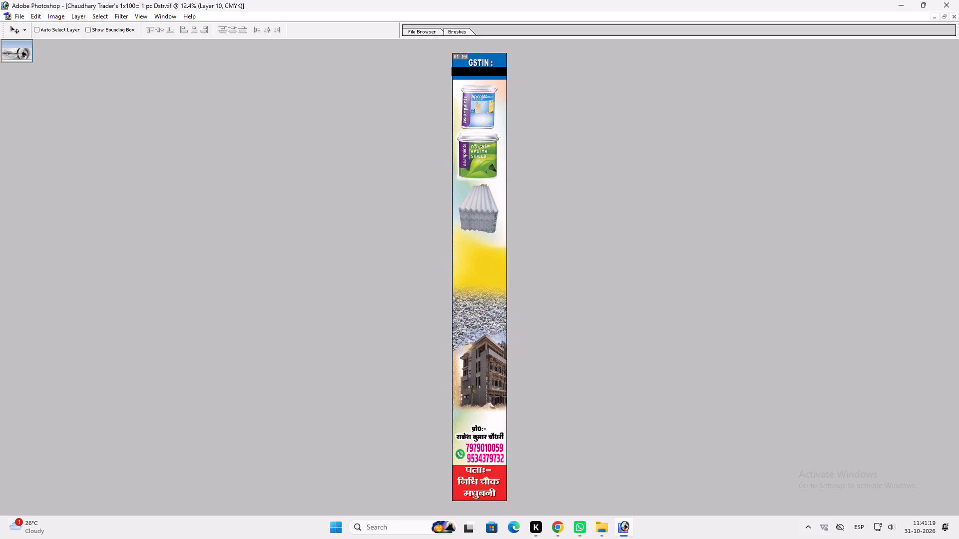
{"action": "left_click_drag", "start_coordinate": [479, 418], "coordinate": [476, 431]}
Centre the building photo horizontally on the whole strip canvas and clear the selection.
{"action": "key", "text": "ctrl+Return"}
{"action": "key", "text": "ctrl+a"}
{"action": "key", "text": "alt+l"}
{"action": "key", "text": "alt+i"}
{"action": "key", "text": "alt+h"}
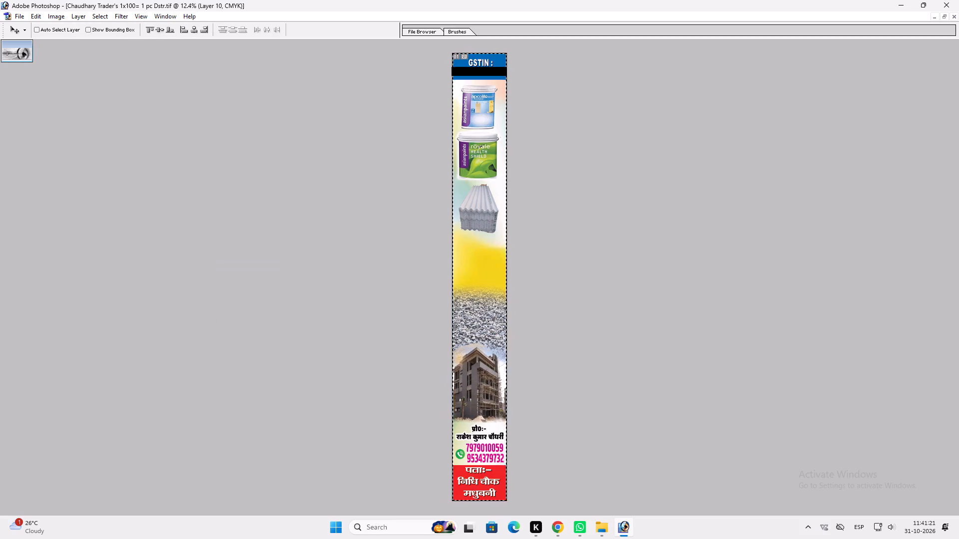
{"action": "key", "text": "ctrl+d"}
{"action": "key", "text": "v"}
Reduce the building photo slightly more so it fits within the strip's width above the proprietor line.
{"action": "key", "text": "ctrl+t"}
{"action": "left_click_drag", "start_coordinate": [446, 340], "coordinate": [457, 345], "text": "shift"}
{"action": "left_click_drag", "start_coordinate": [510, 353], "coordinate": [506, 358], "text": "shift"}
{"action": "key", "text": "Return"}
{"action": "key", "text": "v"}
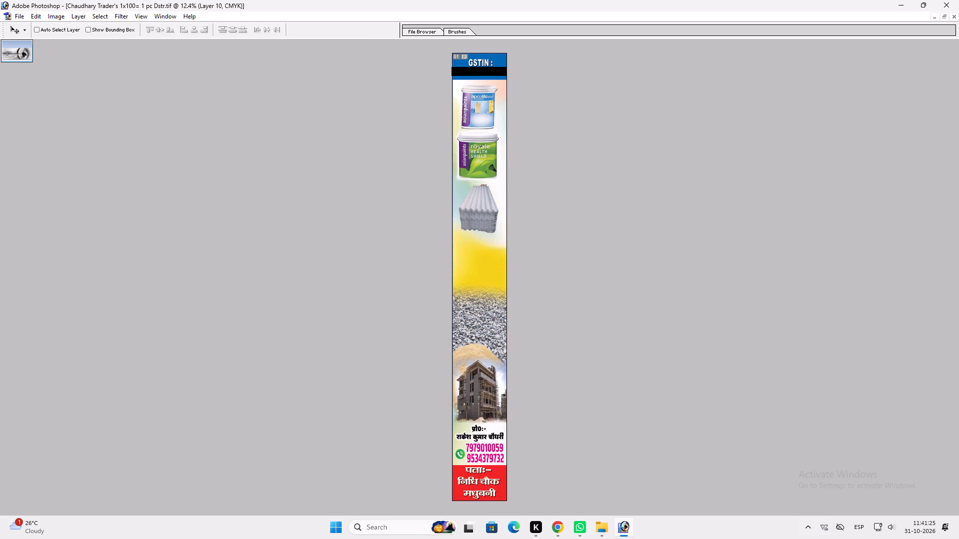
Move the gravel and sand picture up beneath the corrugated sheets and stretch its height to 103.9%.
{"action": "left_click", "coordinate": [490, 380], "text": "shift"}
{"action": "left_click", "coordinate": [486, 335], "text": "ctrl"}
{"action": "left_click_drag", "start_coordinate": [486, 335], "coordinate": [487, 293]}
{"action": "key", "text": "ctrl+t"}
{"action": "left_click_drag", "start_coordinate": [484, 237], "coordinate": [486, 232], "text": "shift"}
{"action": "key", "text": "shift+Return"}
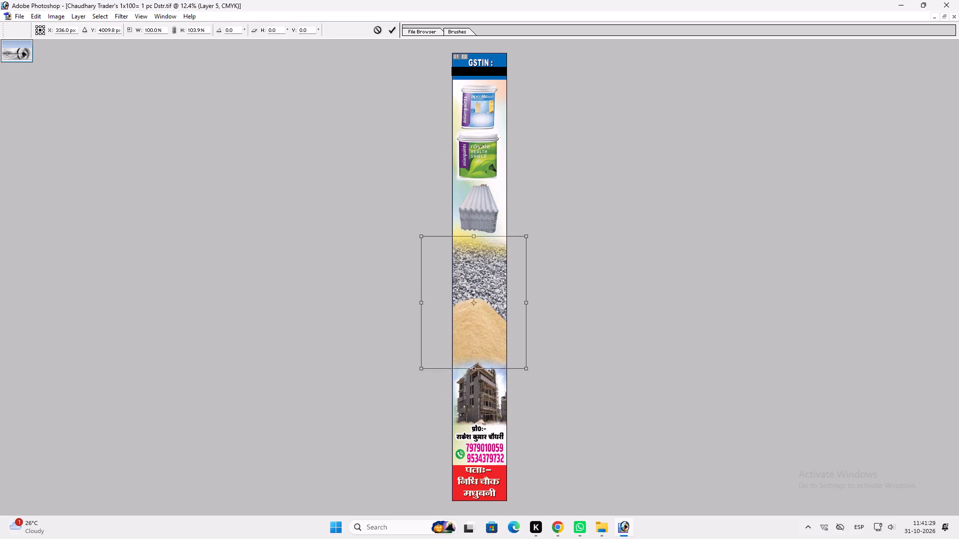
{"action": "key", "text": "v"}
Scale the gravel and sand picture to 85.5% and extend its lower edge down to the building photo.
{"action": "key", "text": "ctrl+t"}
{"action": "left_click_drag", "start_coordinate": [526, 372], "coordinate": [517, 363], "text": "alt+shift"}
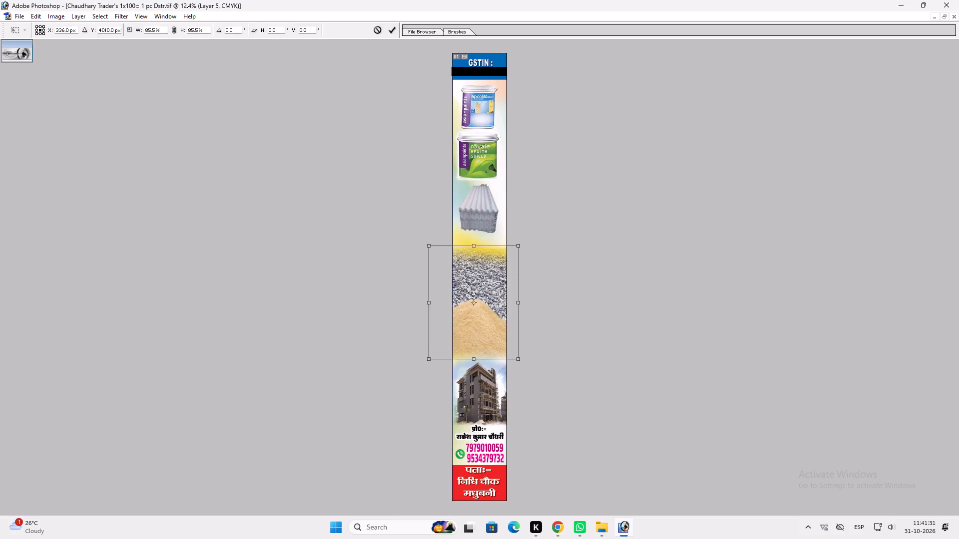
{"action": "left_click_drag", "start_coordinate": [499, 361], "coordinate": [497, 373], "text": "shift"}
{"action": "key", "text": "shift+Return"}
Copy the steel rod bundle from the banner into the picture strip, placing it below the green bucket over the corrugated sheets.
{"action": "type", "text": "fff"}
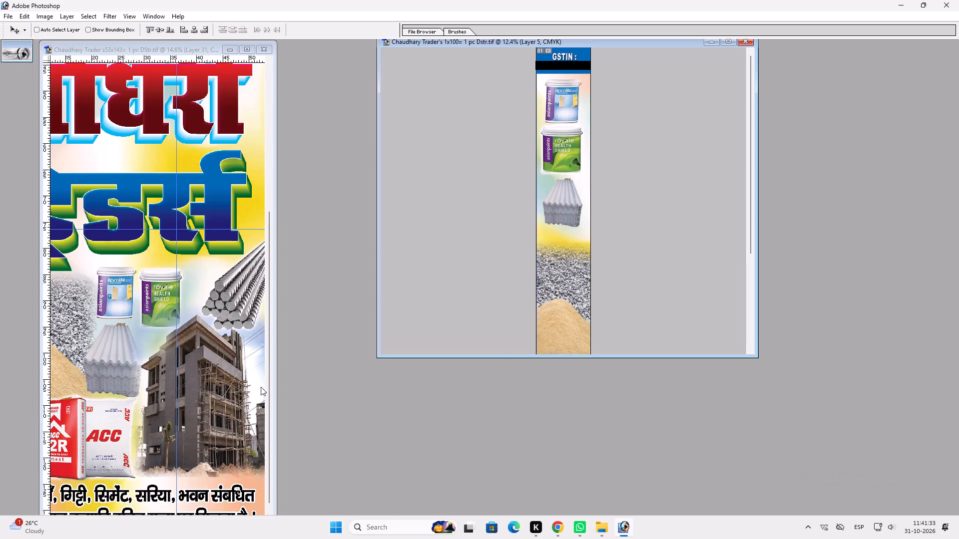
{"action": "left_click", "coordinate": [243, 391]}
{"action": "key", "text": "v"}
{"action": "left_click", "coordinate": [232, 277], "text": "ctrl"}
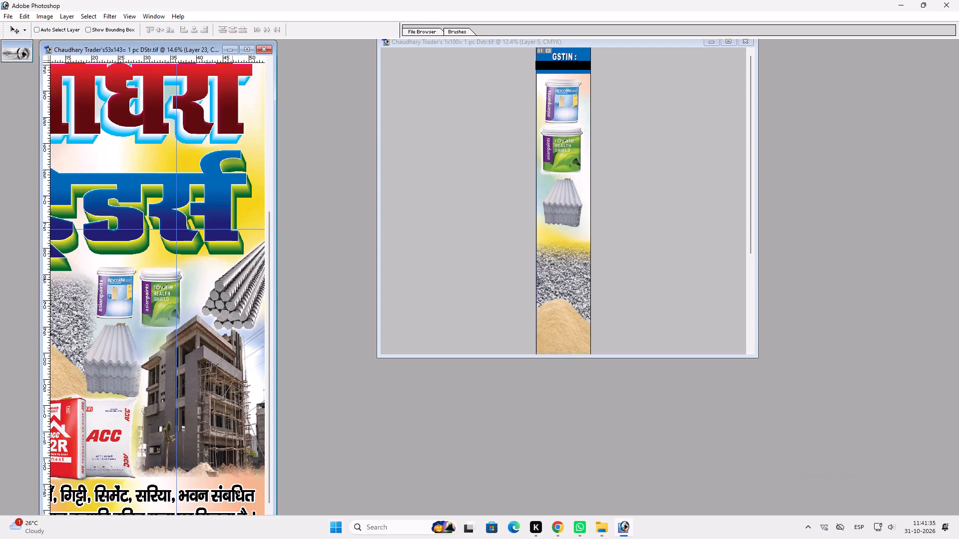
{"action": "left_click_drag", "start_coordinate": [232, 277], "coordinate": [595, 205]}
{"action": "left_click_drag", "start_coordinate": [585, 211], "coordinate": [552, 206]}
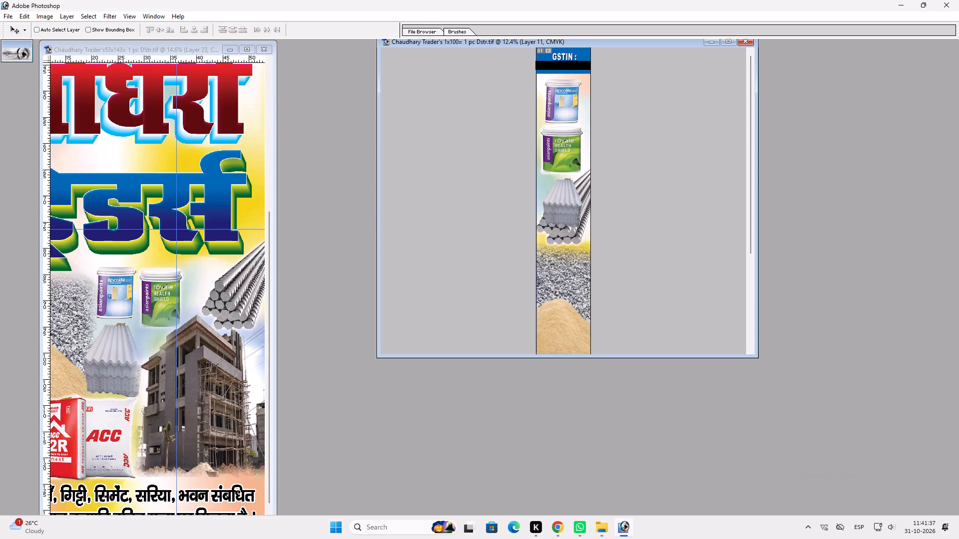
{"action": "left_click_drag", "start_coordinate": [552, 206], "coordinate": [552, 207]}
Delete the corrugated sheet stack layer from the picture strip.
{"action": "left_click", "coordinate": [575, 205], "text": "ctrl"}
{"action": "key", "text": "ctrl+shift+semicolon"}
{"action": "key", "text": "v"}
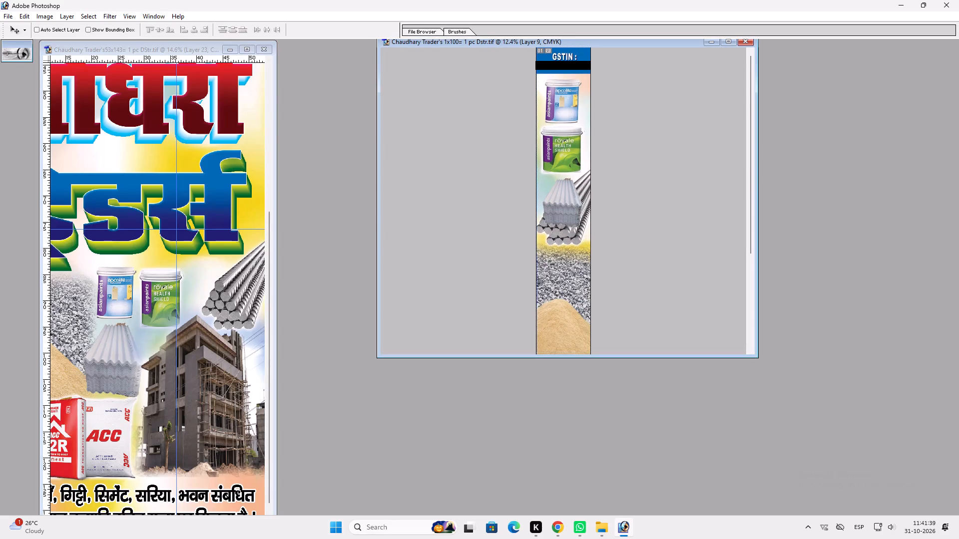
{"action": "key", "text": "alt+l"}
{"action": "key", "text": "alt+l"}
{"action": "key", "text": "alt+l"}
{"action": "key", "text": "v"}
Nudge the steel rod bundle slightly up and toward the strip's left edge, close beneath the green bucket.
{"action": "key", "text": "f"}
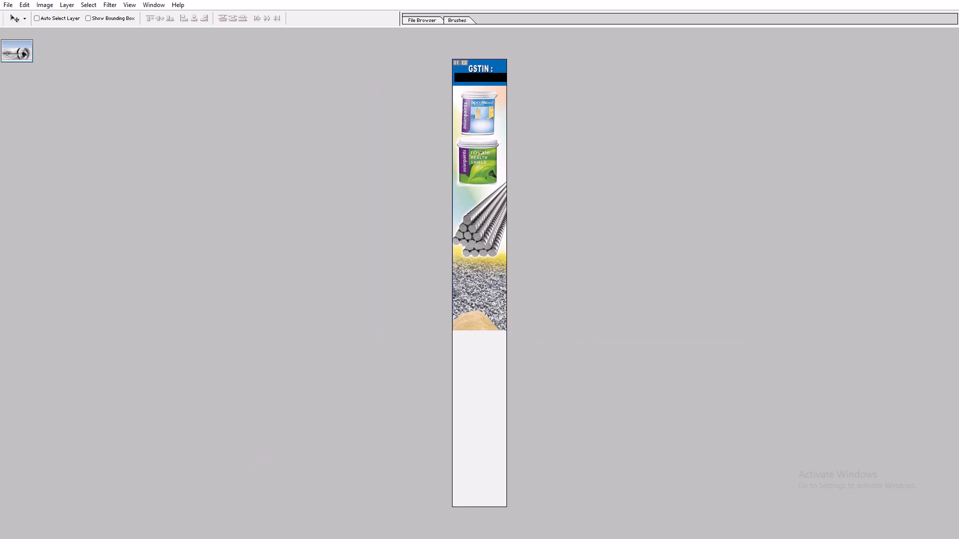
{"action": "left_click", "coordinate": [492, 230], "text": "ctrl"}
{"action": "left_click_drag", "start_coordinate": [491, 229], "coordinate": [487, 228]}
{"action": "left_click", "coordinate": [484, 172], "text": "ctrl"}
Save the picture strip as a new TIFF named "Chaudhary Trader's 1x100= 1 pc Dstrfff".
{"action": "key", "text": "ctrl+shift+s"}
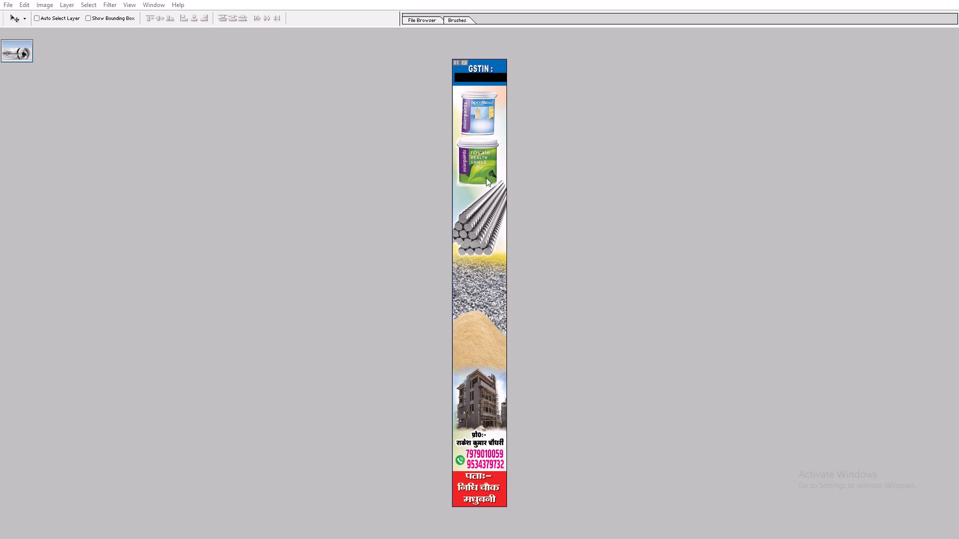
{"action": "left_click", "coordinate": [196, 378]}
{"action": "type", "text": "fff"}
{"action": "key", "text": "Return"}
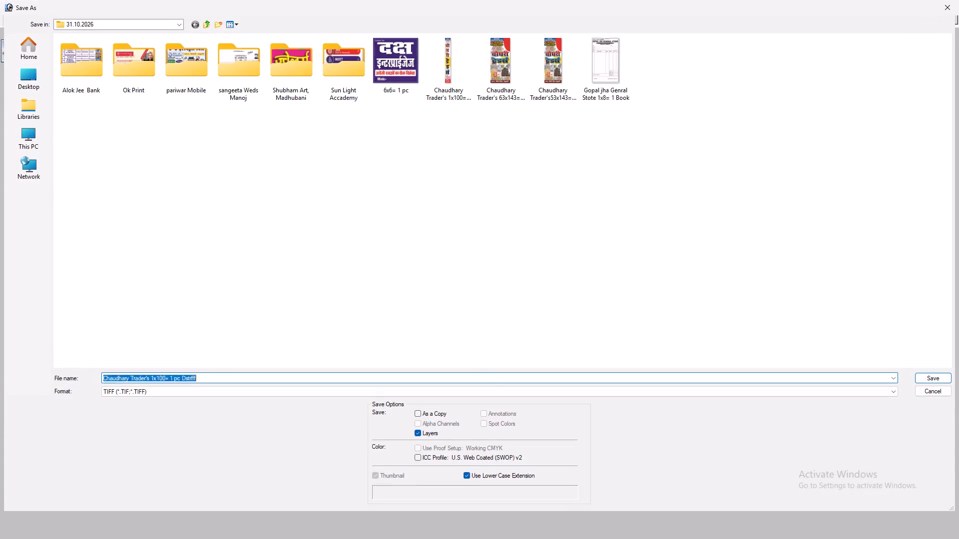
{"action": "key", "text": "Return"}
{"action": "key", "text": "Return"}
{"action": "key", "text": "Return"}
Step back in the banner's history to bring back the handwritten size sketch for reference.
{"action": "key", "text": "f"}
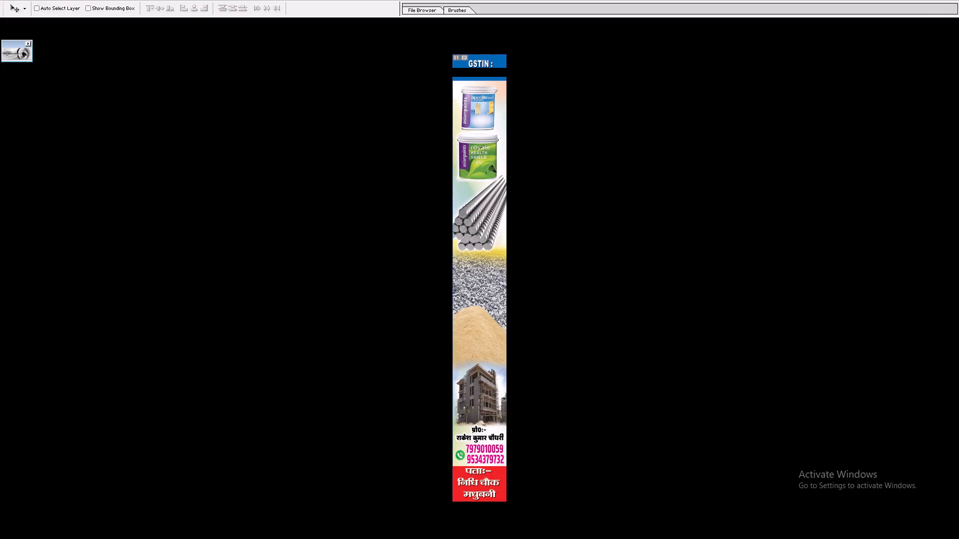
{"action": "key", "text": "f"}
{"action": "left_click", "coordinate": [240, 354]}
{"action": "key", "text": "ctrl+alt+z"}
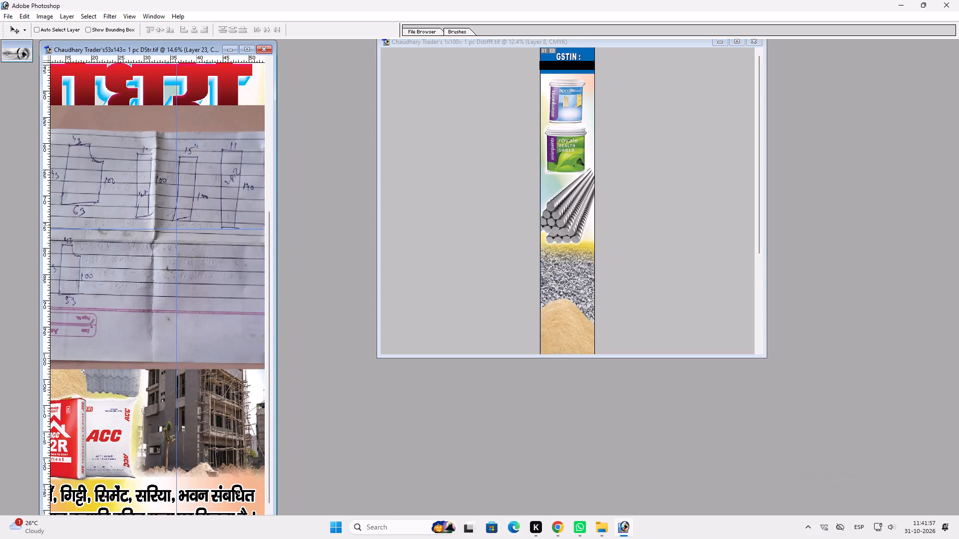
Open the lettering strip "Chaudhary Trader's 1x100= 1 pc Dstr.tif" and show it whole.
{"action": "double_click", "coordinate": [303, 208]}
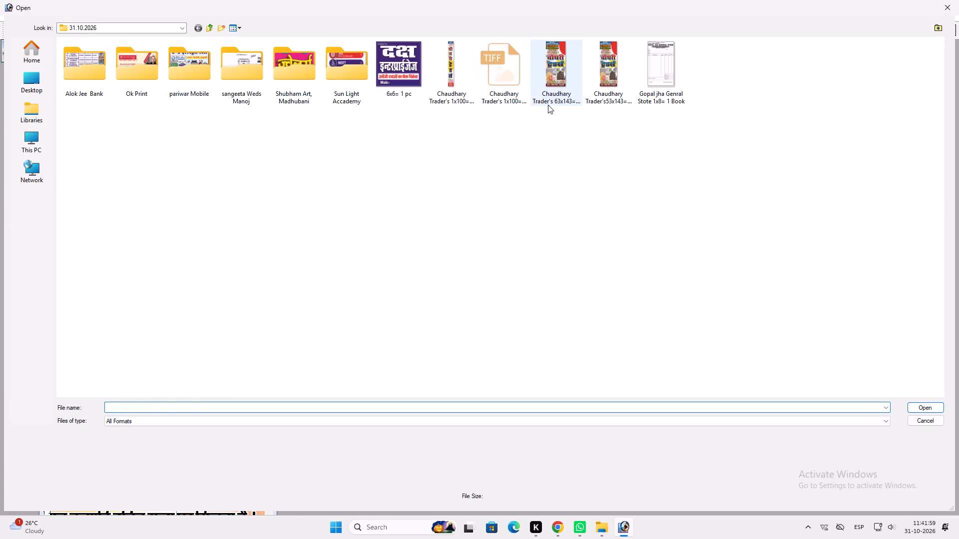
{"action": "left_click", "coordinate": [462, 72]}
{"action": "key", "text": "Return"}
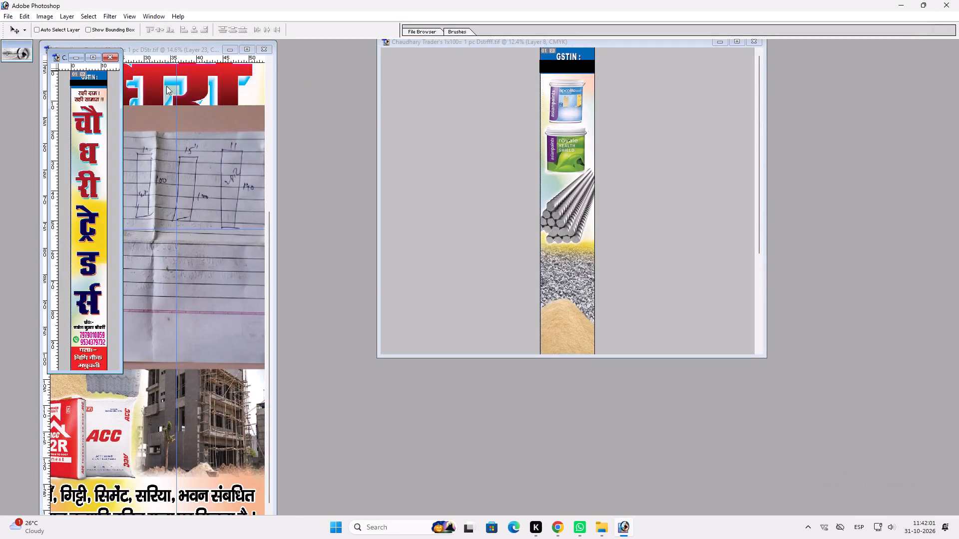
{"action": "left_click", "coordinate": [95, 61]}
{"action": "key", "text": "ctrl+0"}
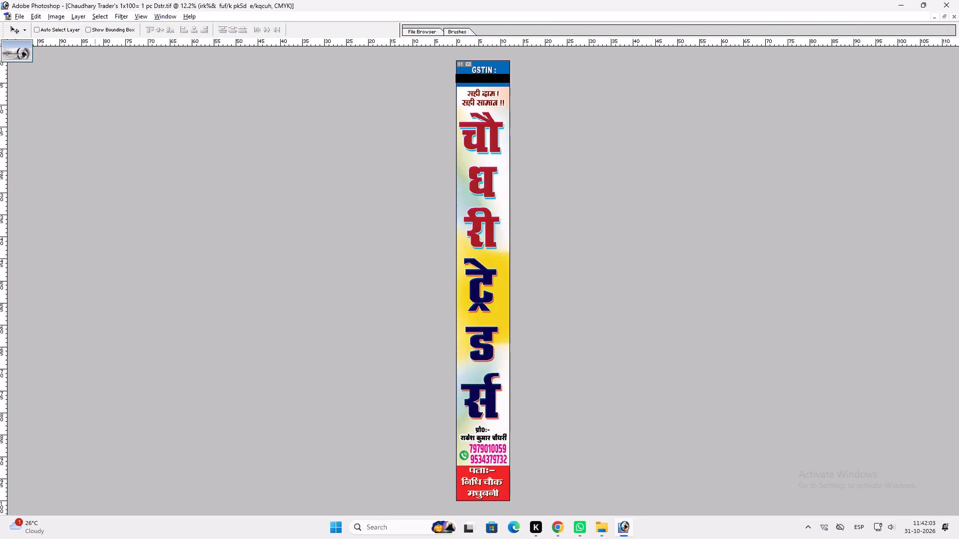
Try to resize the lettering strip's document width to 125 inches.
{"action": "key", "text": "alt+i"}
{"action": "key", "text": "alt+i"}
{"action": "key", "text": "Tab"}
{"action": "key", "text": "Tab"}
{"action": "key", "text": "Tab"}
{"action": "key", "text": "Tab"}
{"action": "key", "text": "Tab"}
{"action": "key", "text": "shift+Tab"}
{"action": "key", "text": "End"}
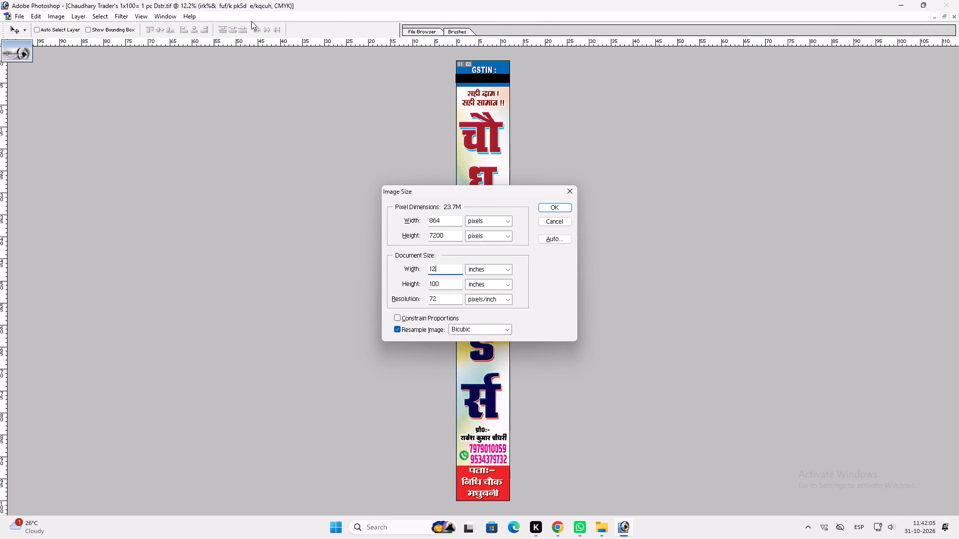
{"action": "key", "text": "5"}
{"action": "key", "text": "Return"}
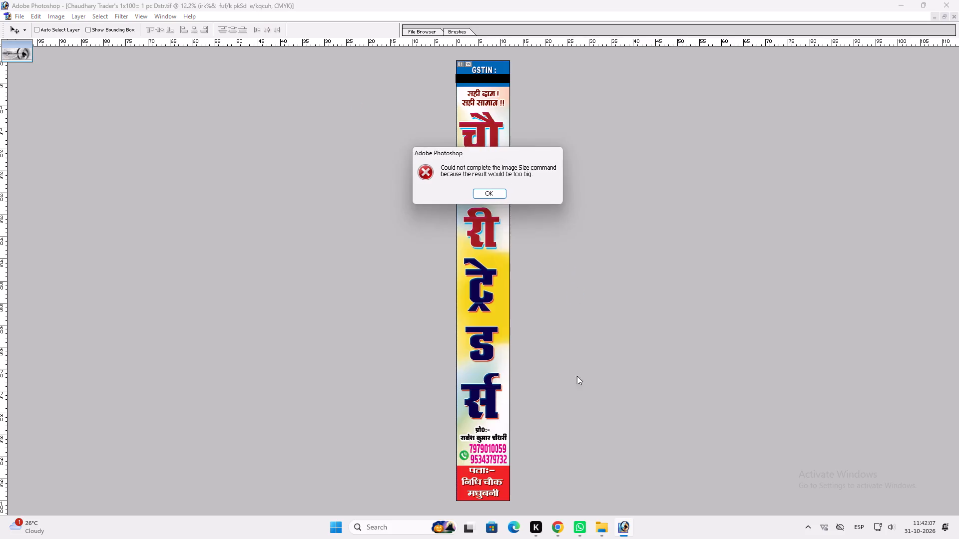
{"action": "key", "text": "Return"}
Resize the lettering strip's document width to 15 inches.
{"action": "key", "text": "alt+i"}
{"action": "key", "text": "alt+i"}
{"action": "key", "text": "Tab"}
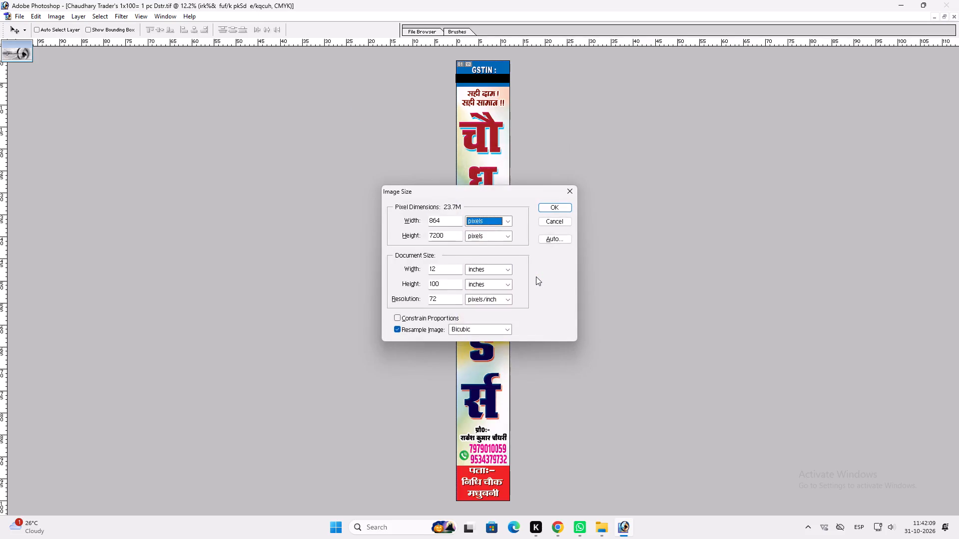
{"action": "key", "text": "Tab"}
{"action": "key", "text": "Tab"}
{"action": "key", "text": "Tab"}
{"action": "type", "text": "15"}
{"action": "key", "text": "Return"}
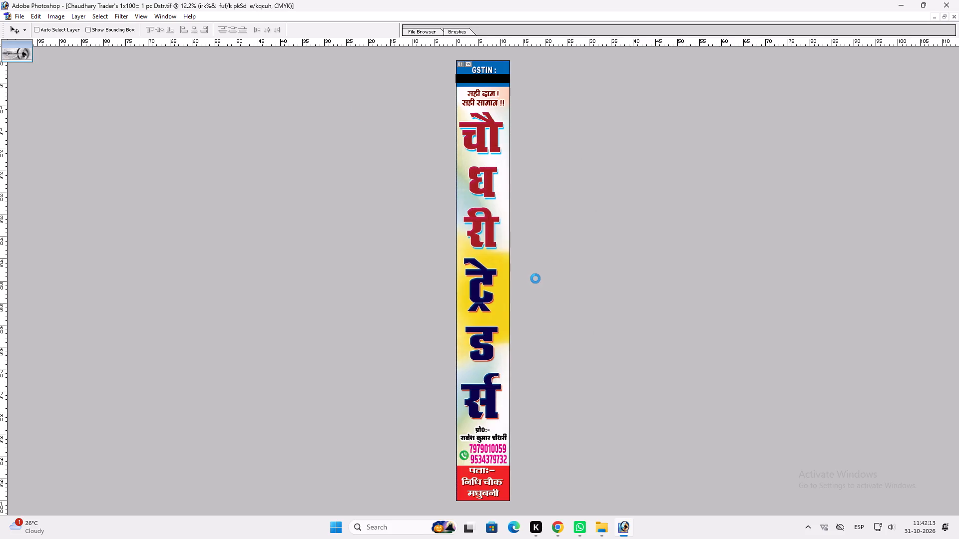
Save the resized lettering strip as a new TIFF named "Chaudhary Trader's 15x100= 1 pc Dstr".
{"action": "key", "text": "space"}
{"action": "right_click", "coordinate": [511, 270]}
{"action": "left_click_drag", "start_coordinate": [512, 277], "coordinate": [514, 282]}
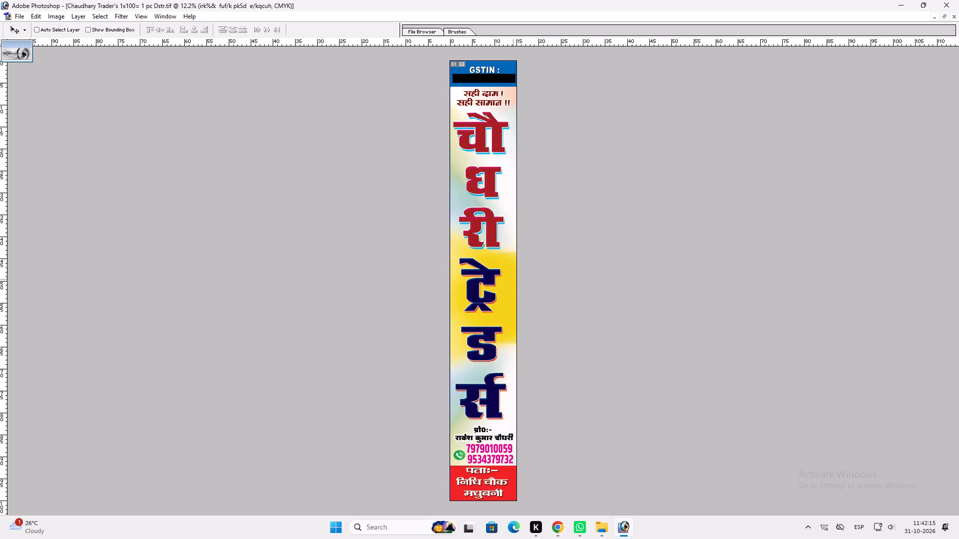
{"action": "key", "text": "ctrl+shift+s"}
{"action": "left_click", "coordinate": [155, 379]}
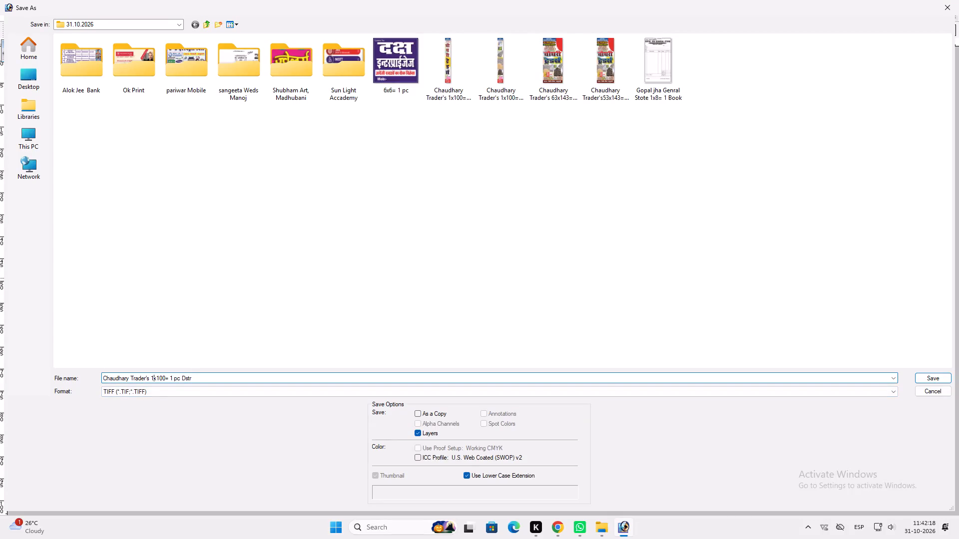
{"action": "key", "text": "5"}
{"action": "key", "text": "Return"}
{"action": "key", "text": "Return"}
{"action": "key", "text": "Return"}
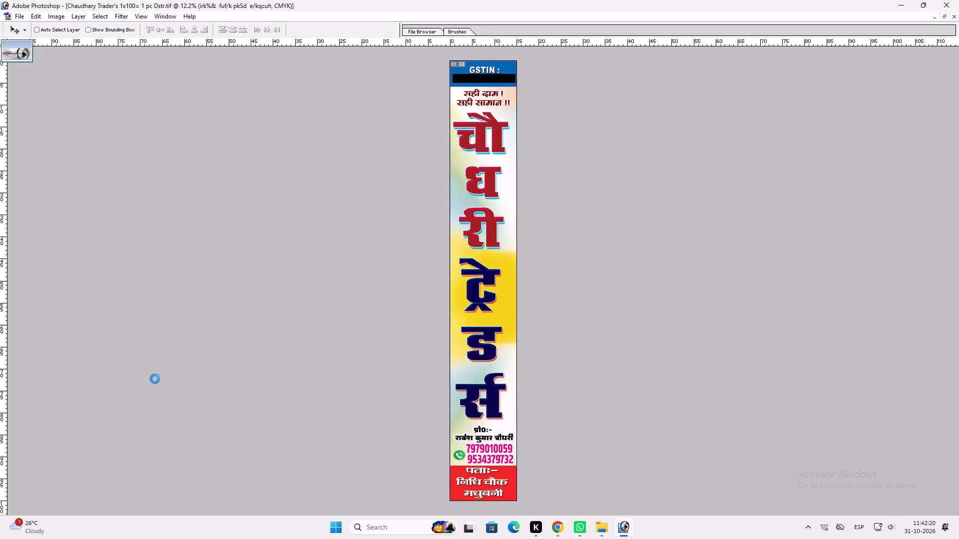
Check the banner's handwritten size sketch, and resize the picture strip to 11 inches wide by 140 inches high.
{"action": "type", "text": "ff"}
{"action": "key", "text": "f"}
{"action": "left_click", "coordinate": [176, 239]}
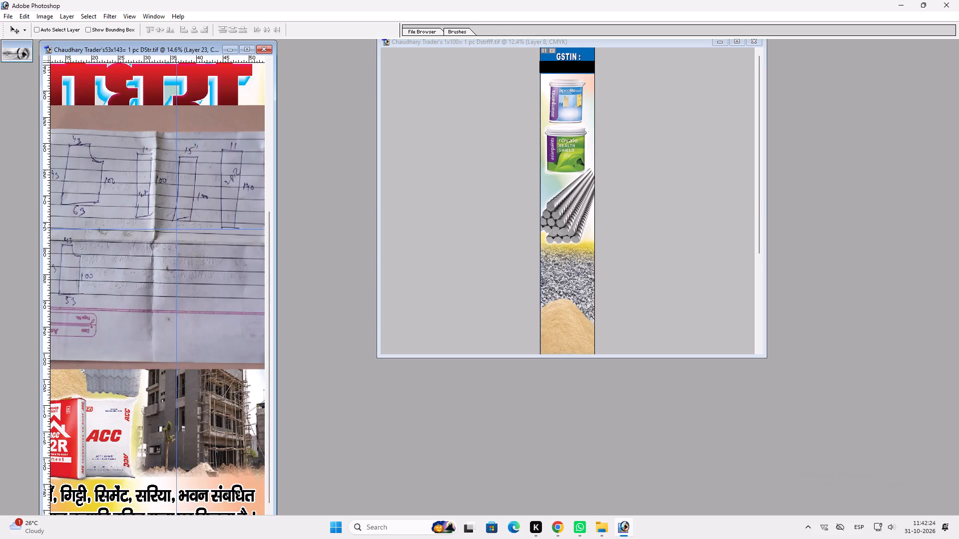
{"action": "left_click_drag", "start_coordinate": [231, 203], "coordinate": [222, 204]}
{"action": "triple_click", "coordinate": [566, 43]}
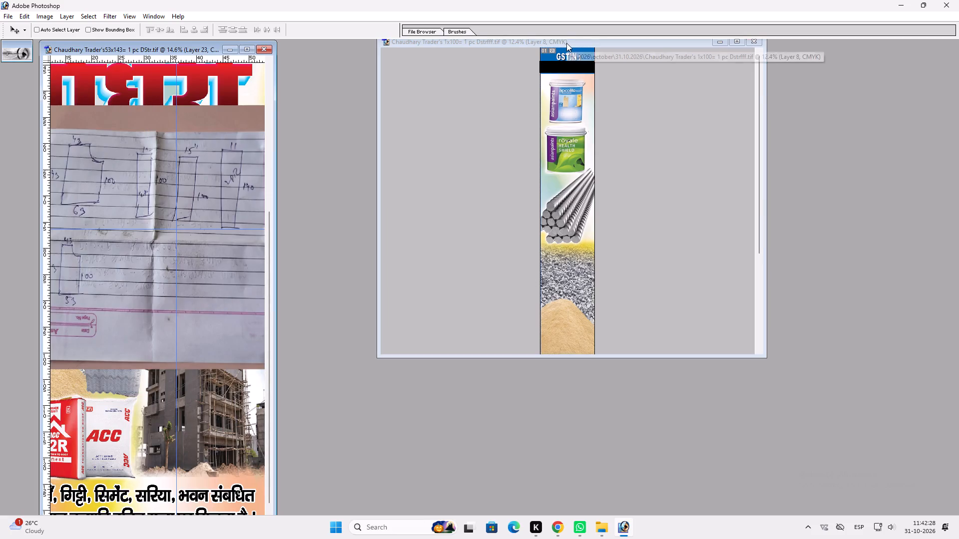
{"action": "key", "text": "alt+i"}
{"action": "key", "text": "alt+i"}
{"action": "key", "text": "Tab"}
{"action": "key", "text": "Tab"}
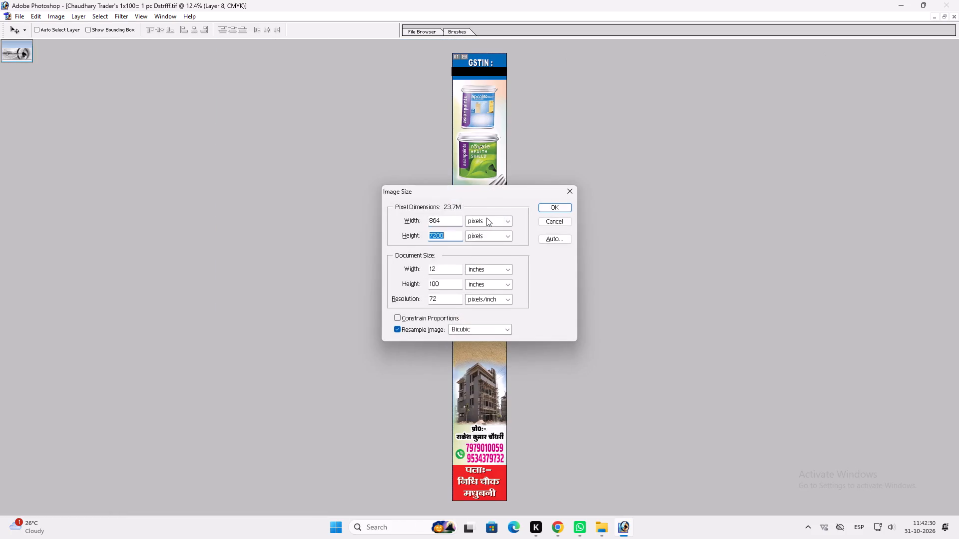
{"action": "key", "text": "Tab"}
{"action": "key", "text": "Tab"}
{"action": "type", "text": "11"}
{"action": "key", "text": "Tab"}
{"action": "key", "text": "Tab"}
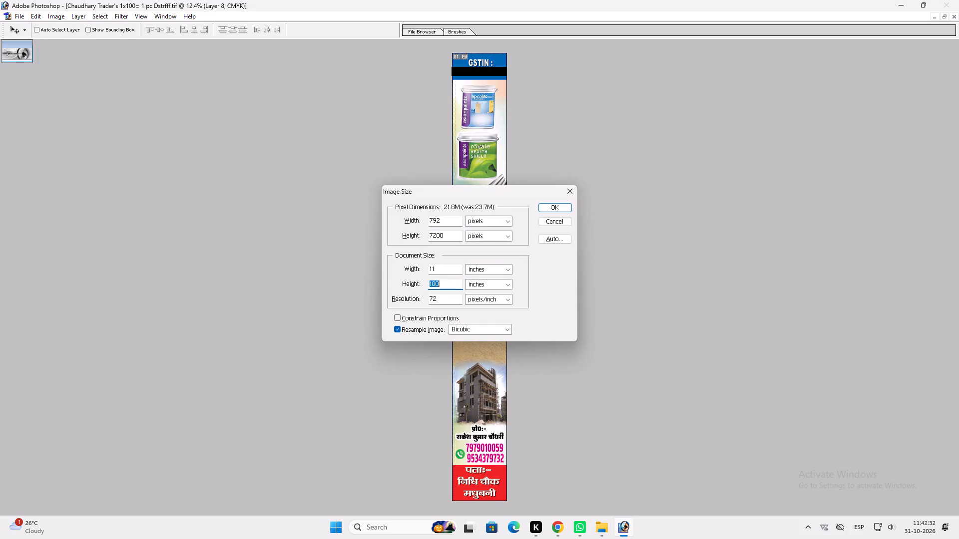
{"action": "type", "text": "140"}
{"action": "key", "text": "Return"}
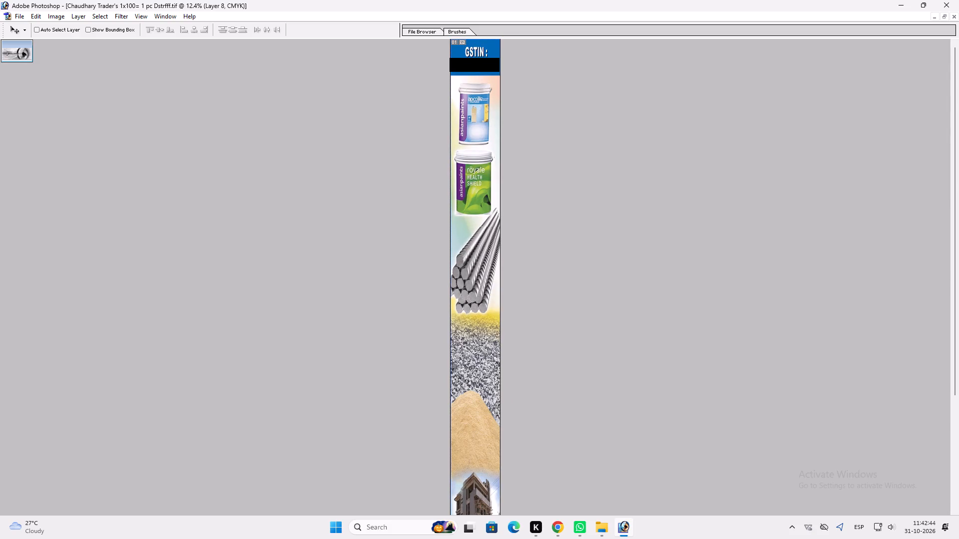
Lower the top edge of the resized strip's building photo to reduce its height, keeping its base above the proprietor line.
{"action": "key", "text": "space"}
{"action": "key", "text": "space"}
{"action": "key", "text": "space"}
{"action": "key", "text": "space"}
{"action": "key", "text": "space"}
{"action": "key", "text": "space"}
{"action": "key", "text": "space"}
{"action": "right_click", "coordinate": [476, 387]}
{"action": "left_click", "coordinate": [479, 391]}
{"action": "left_click", "coordinate": [479, 396], "text": "ctrl"}
{"action": "key", "text": "ctrl+t"}
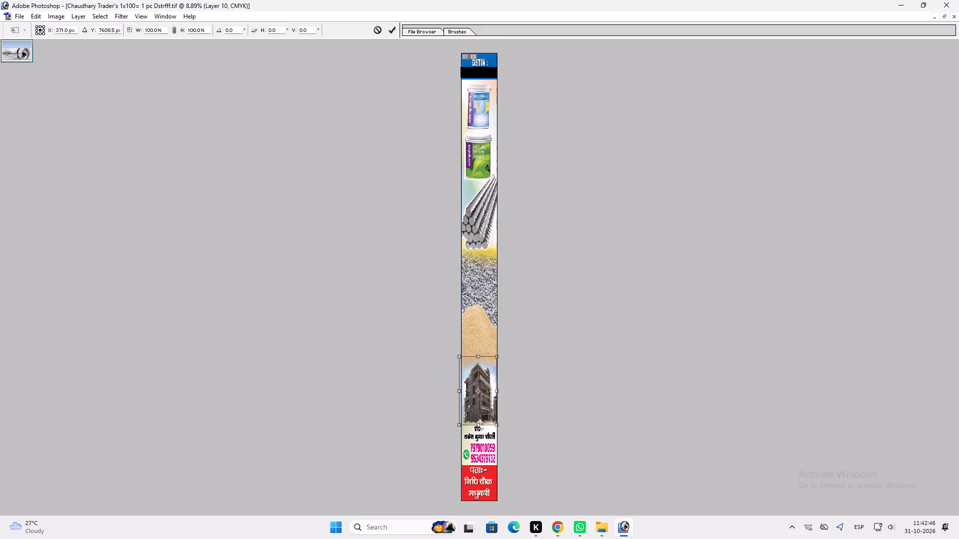
{"action": "left_click_drag", "start_coordinate": [484, 358], "coordinate": [482, 379], "text": "shift"}
{"action": "key", "text": "shift+Return"}
{"action": "key", "text": "v"}
Reduce the height of the phone number block from its upper edge and lower it to just above the red address panel.
{"action": "key", "text": "z"}
{"action": "left_click_drag", "start_coordinate": [430, 382], "coordinate": [598, 530]}
{"action": "key", "text": "v"}
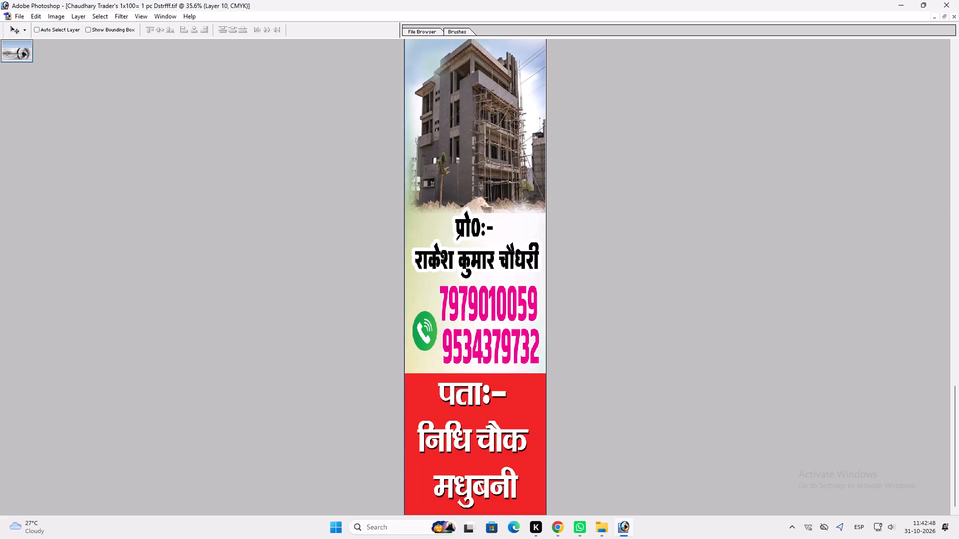
{"action": "left_click", "coordinate": [488, 350], "text": "ctrl"}
{"action": "left_click_drag", "start_coordinate": [488, 349], "coordinate": [497, 349]}
{"action": "key", "text": "ctrl+z"}
{"action": "left_click", "coordinate": [426, 331], "text": "ctrl+shift"}
{"action": "key", "text": "ctrl+t"}
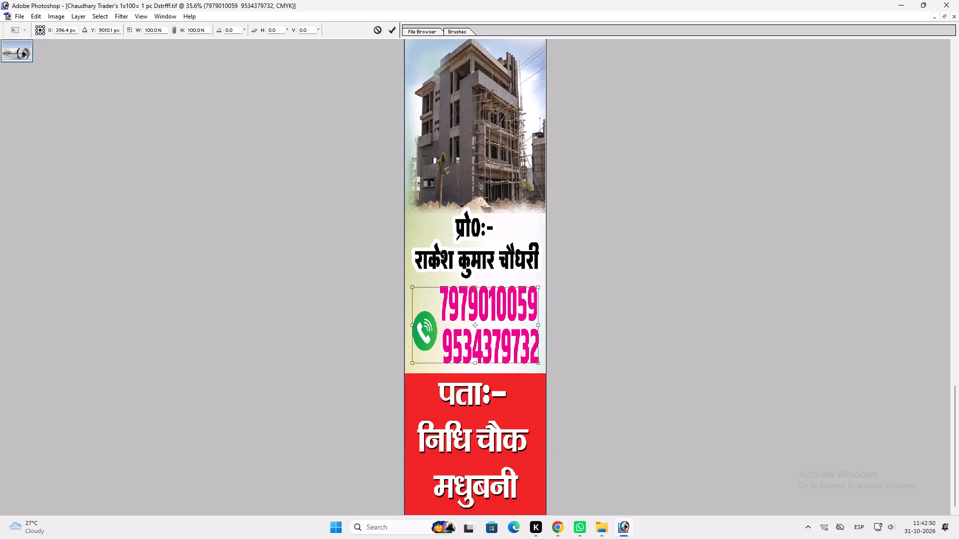
{"action": "left_click_drag", "start_coordinate": [493, 283], "coordinate": [490, 304], "text": "shift"}
{"action": "key", "text": "Return"}
{"action": "key", "text": "v"}
{"action": "left_click_drag", "start_coordinate": [492, 317], "coordinate": [491, 324], "text": "shift"}
Move the proprietor lines down to sit directly above the phone numbers.
{"action": "left_click", "coordinate": [478, 260], "text": "ctrl"}
{"action": "left_click", "coordinate": [474, 262], "text": "ctrl"}
{"action": "left_click_drag", "start_coordinate": [474, 262], "coordinate": [474, 272], "text": "shift"}
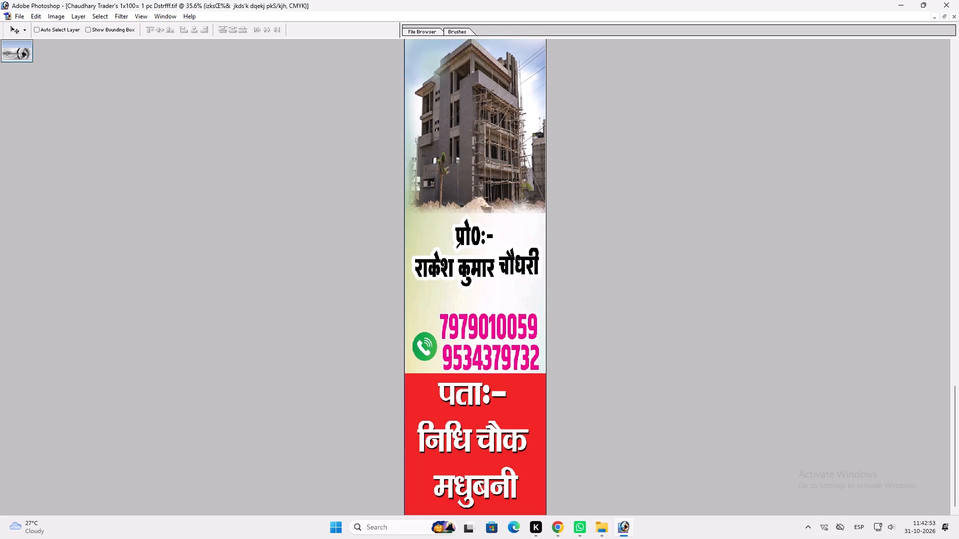
{"action": "left_click_drag", "start_coordinate": [474, 272], "coordinate": [473, 293], "text": "shift"}
Move the building photo down to the proprietor line and lower its top edge to shorten it.
{"action": "left_click", "coordinate": [486, 188], "text": "ctrl"}
{"action": "left_click_drag", "start_coordinate": [486, 188], "coordinate": [486, 217], "text": "shift"}
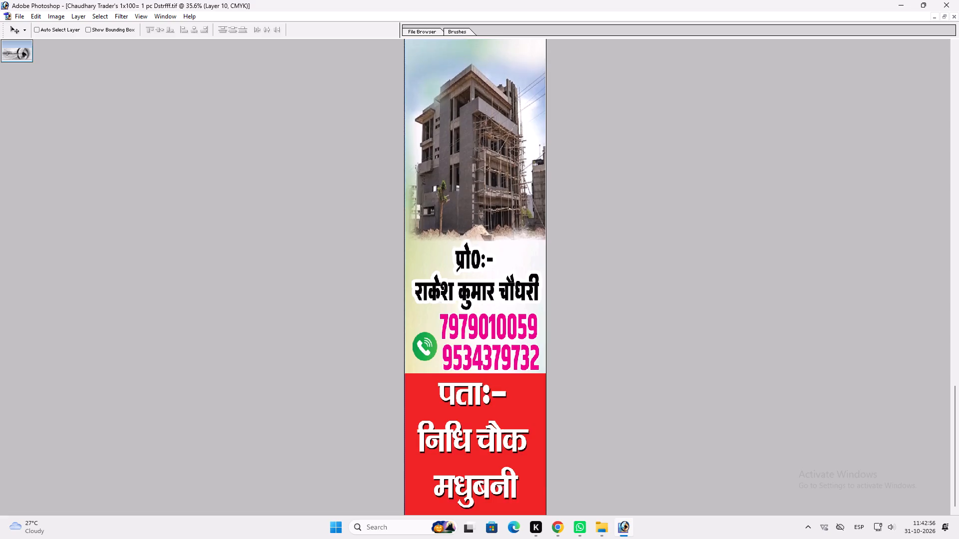
{"action": "left_click_drag", "start_coordinate": [486, 217], "coordinate": [486, 225], "text": "shift"}
{"action": "key", "text": "space"}
{"action": "left_click_drag", "start_coordinate": [489, 198], "coordinate": [498, 267]}
{"action": "key", "text": "ctrl+t"}
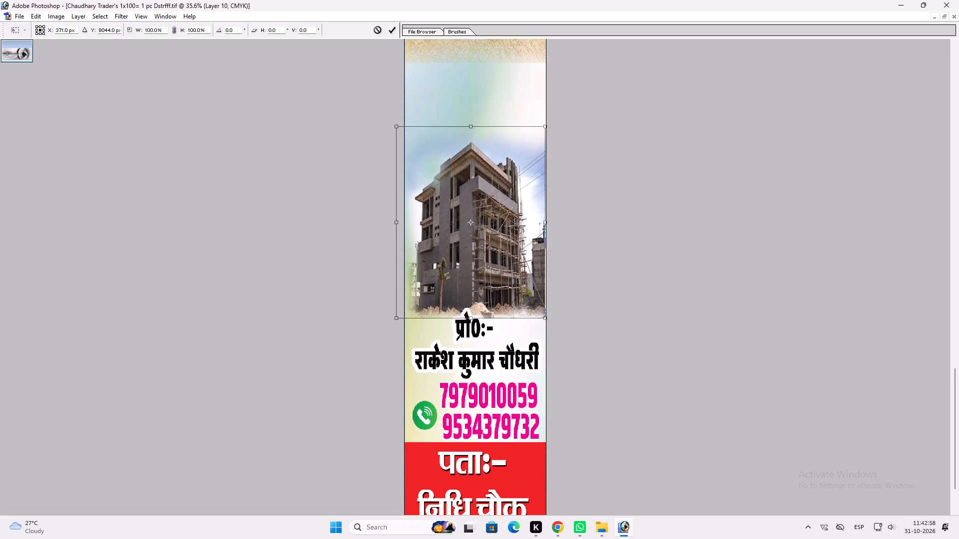
{"action": "left_click_drag", "start_coordinate": [488, 126], "coordinate": [490, 150], "text": "shift"}
{"action": "key", "text": "shift+Return"}
{"action": "type", "text": "v"}
{"action": "key", "text": "space"}
{"action": "left_click_drag", "start_coordinate": [490, 150], "coordinate": [489, 248]}
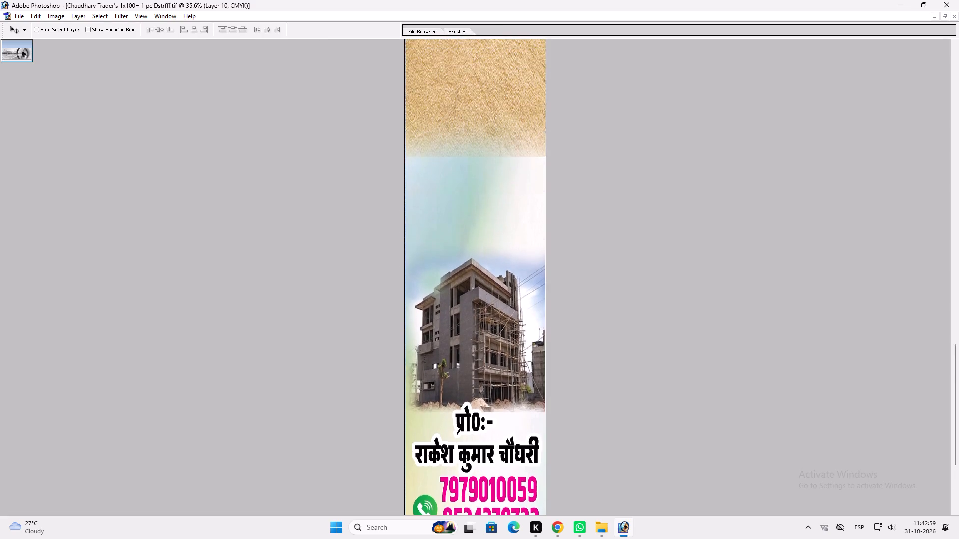
{"action": "left_click_drag", "start_coordinate": [489, 248], "coordinate": [490, 260]}
Move the gravel and sand picture down to meet the building photo, and reduce its height from the top edge.
{"action": "left_click_drag", "start_coordinate": [484, 198], "coordinate": [484, 288]}
{"action": "left_click_drag", "start_coordinate": [477, 229], "coordinate": [497, 331]}
{"action": "right_click", "coordinate": [489, 237]}
{"action": "left_click_drag", "start_coordinate": [491, 242], "coordinate": [495, 250]}
{"action": "key", "text": "v"}
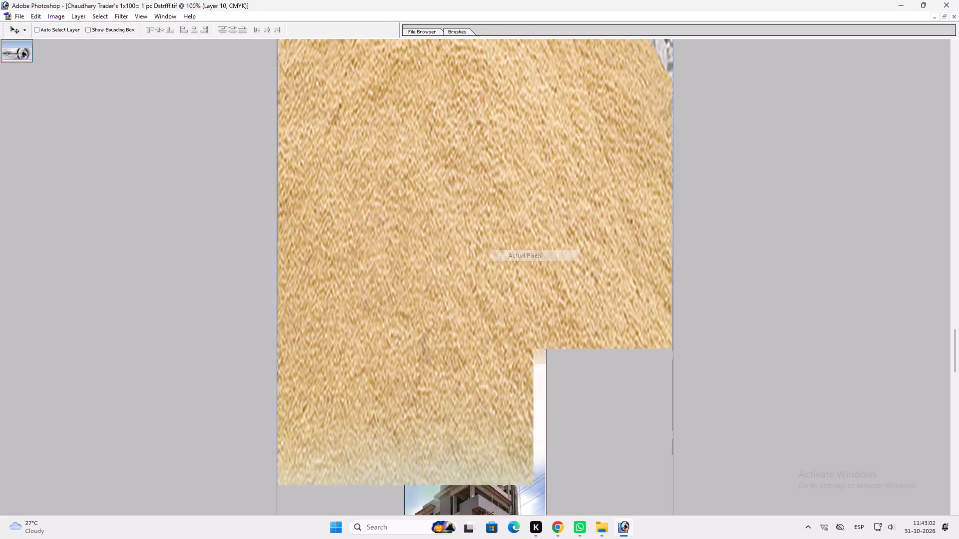
{"action": "key", "text": "space"}
{"action": "right_click", "coordinate": [486, 242]}
{"action": "left_click", "coordinate": [503, 247]}
{"action": "key", "text": "v"}
{"action": "left_click", "coordinate": [480, 292], "text": "ctrl"}
{"action": "left_click_drag", "start_coordinate": [480, 292], "coordinate": [479, 320], "text": "shift"}
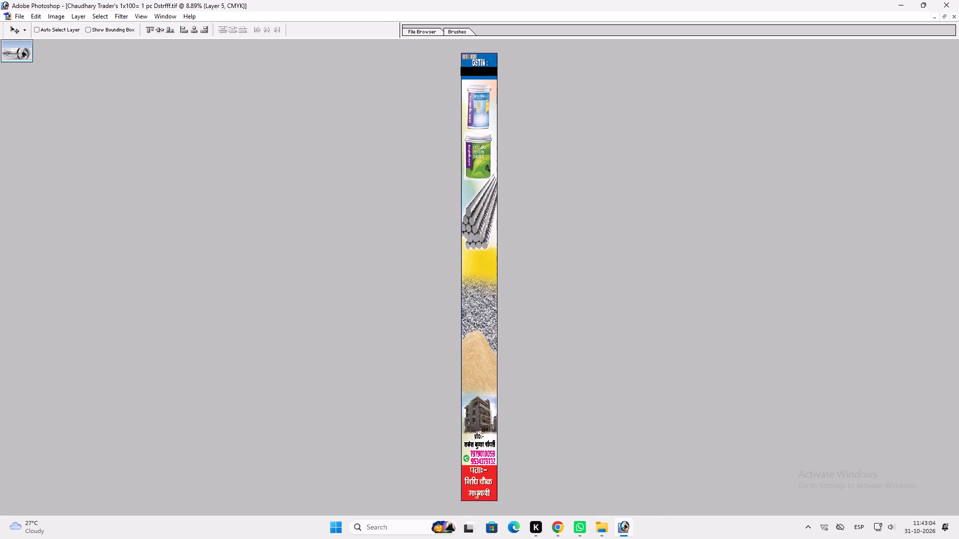
{"action": "left_click_drag", "start_coordinate": [479, 320], "coordinate": [478, 329], "text": "shift"}
{"action": "key", "text": "ctrl+t"}
{"action": "left_click_drag", "start_coordinate": [477, 284], "coordinate": [477, 294], "text": "shift"}
{"action": "key", "text": "shift+Return"}
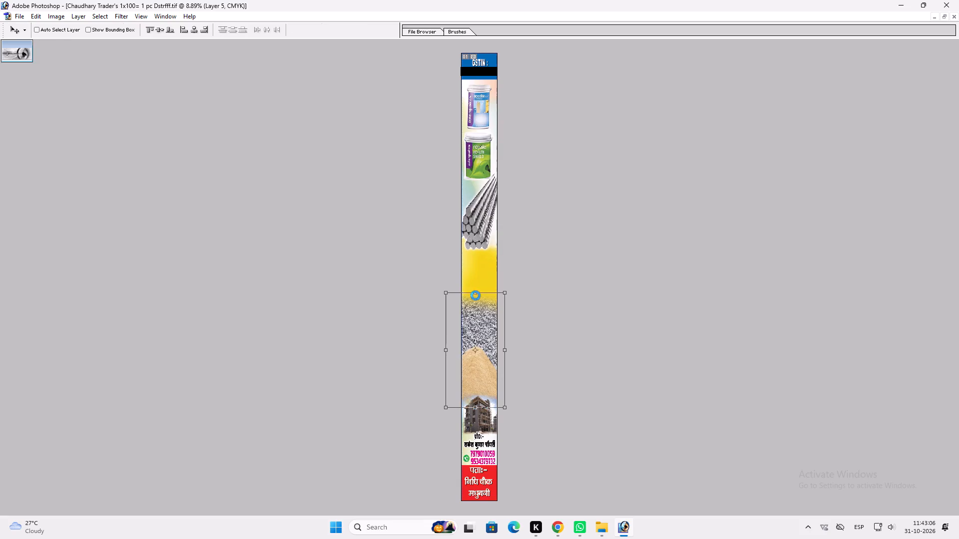
Move the steel rods down onto the gravel, squash their height to about 73%, and scale them up slightly.
{"action": "key", "text": "v"}
{"action": "left_click", "coordinate": [477, 224], "text": "ctrl"}
{"action": "left_click_drag", "start_coordinate": [477, 224], "coordinate": [478, 290]}
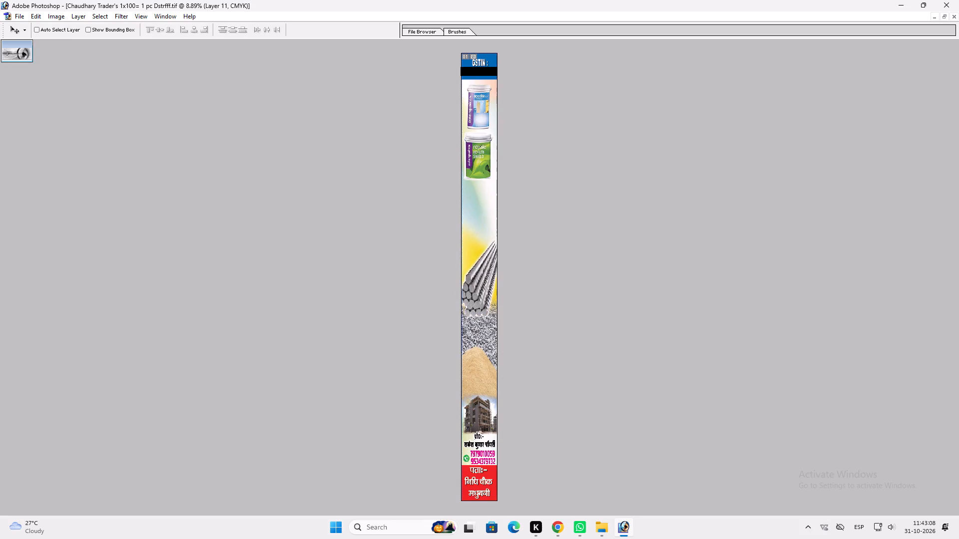
{"action": "left_click_drag", "start_coordinate": [478, 290], "coordinate": [478, 291]}
{"action": "key", "text": "ctrl+t"}
{"action": "left_click_drag", "start_coordinate": [489, 242], "coordinate": [490, 262], "text": "shift"}
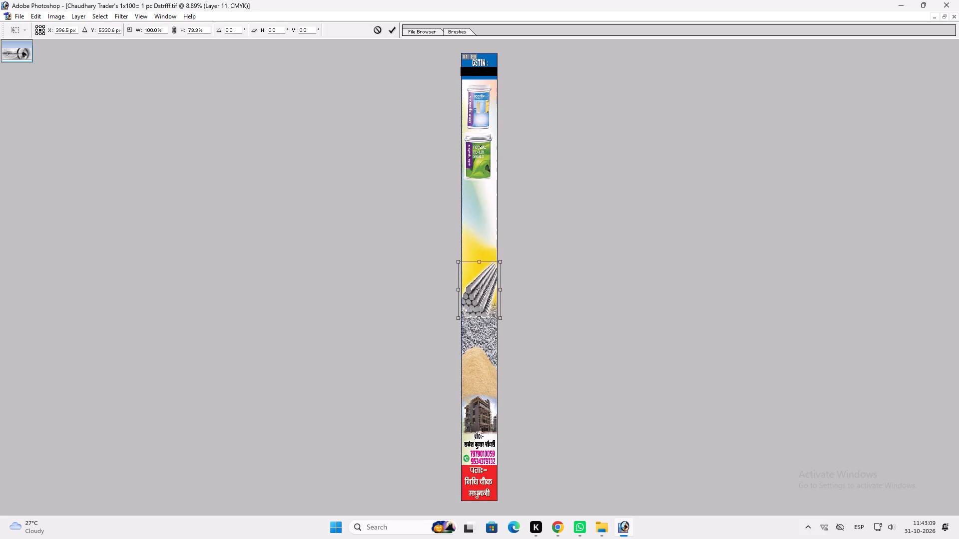
{"action": "left_click_drag", "start_coordinate": [500, 262], "coordinate": [508, 259], "text": "shift"}
{"action": "key", "text": "shift+Return"}
{"action": "key", "text": "v"}
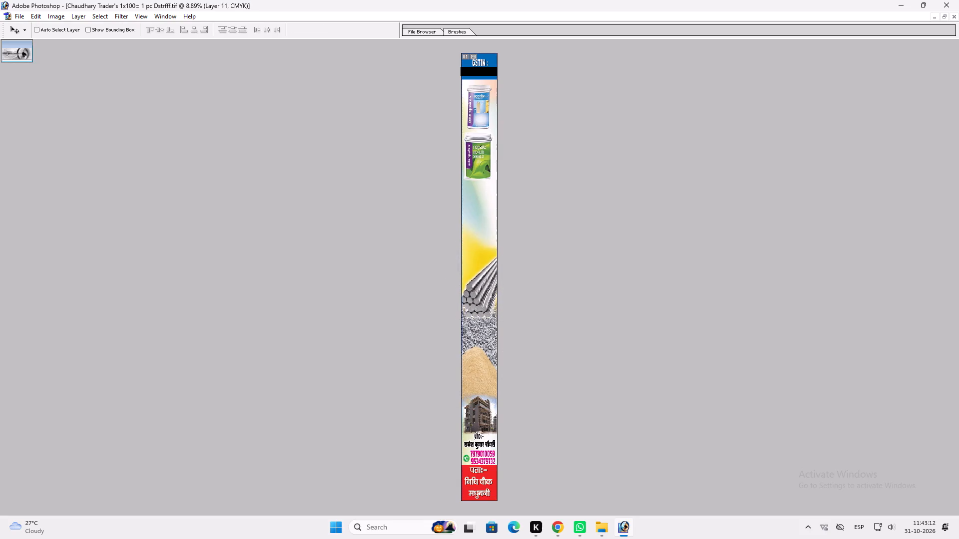
Move the two paint buckets down above the steel rods and reduce their height to about 71%.
{"action": "left_click", "coordinate": [484, 167], "text": "ctrl"}
{"action": "left_click_drag", "start_coordinate": [484, 166], "coordinate": [487, 206], "text": "shift"}
{"action": "key", "text": "ctrl+z"}
{"action": "left_click", "coordinate": [483, 100], "text": "ctrl+shift"}
{"action": "left_click_drag", "start_coordinate": [483, 106], "coordinate": [483, 183]}
{"action": "key", "text": "ctrl+t"}
{"action": "left_click_drag", "start_coordinate": [485, 160], "coordinate": [482, 188], "text": "shift"}
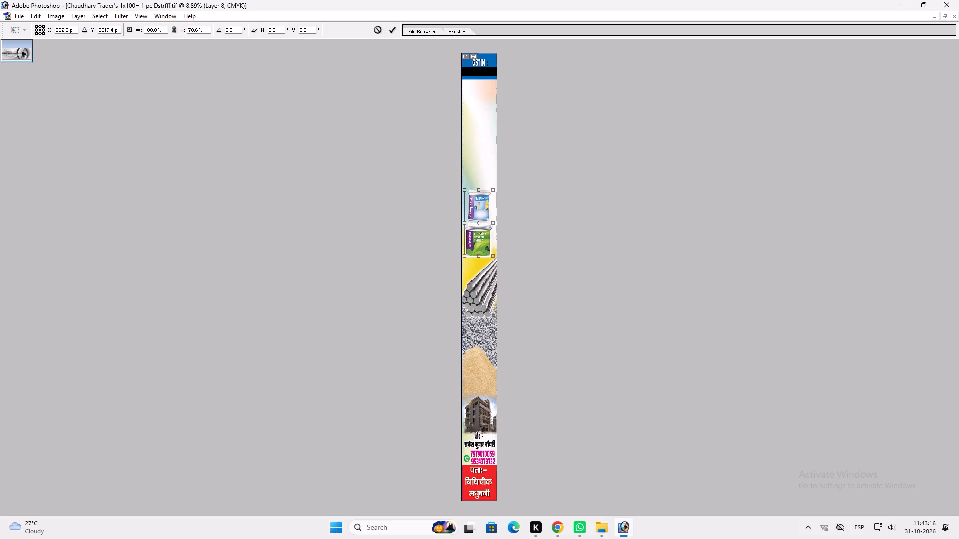
{"action": "left_click", "coordinate": [494, 213], "text": "shift"}
{"action": "key", "text": "Return"}
{"action": "key", "text": "v"}
{"action": "left_click_drag", "start_coordinate": [487, 218], "coordinate": [486, 229], "text": "shift"}
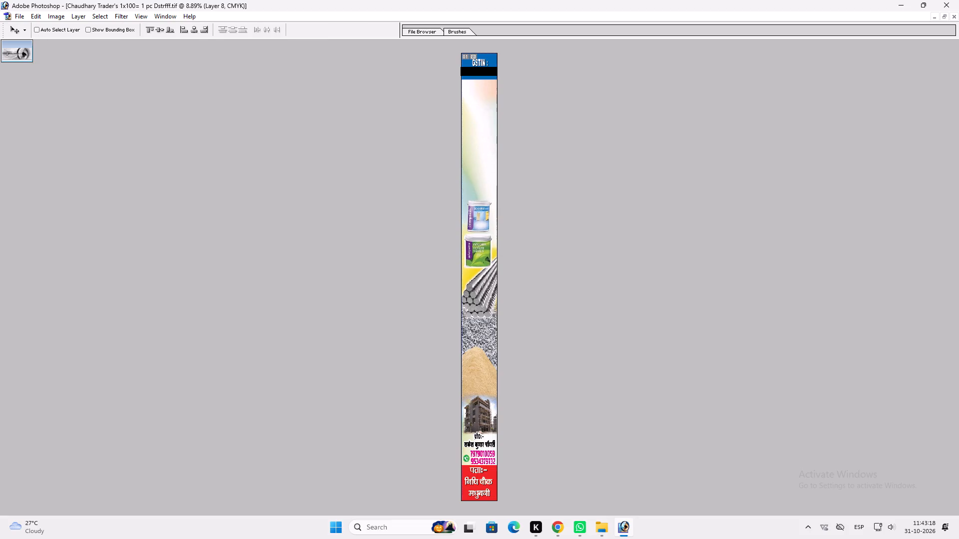
{"action": "left_click_drag", "start_coordinate": [486, 229], "coordinate": [486, 229], "text": "shift"}
Bring the steel rods layer to the front of the stack, switching the keyboard layout to English (United States) for the shortcut.
{"action": "left_click", "coordinate": [477, 289], "text": "ctrl"}
{"action": "key", "text": "ctrl+shift+equal"}
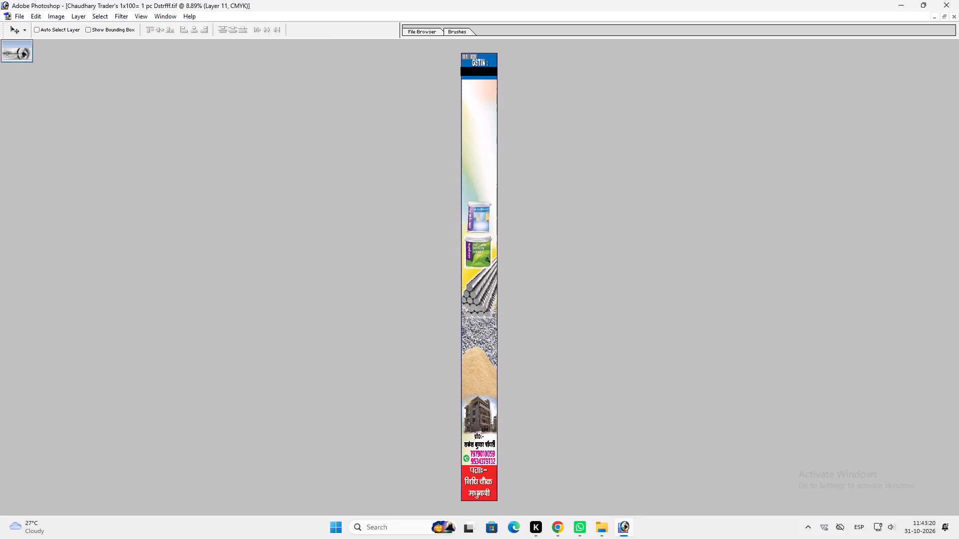
{"action": "key", "text": "v"}
{"action": "right_click", "coordinate": [479, 281]}
{"action": "left_click_drag", "start_coordinate": [489, 283], "coordinate": [494, 285]}
{"action": "key", "text": "ctrl+shift+equal"}
{"action": "key", "text": "v"}
{"action": "left_click", "coordinate": [859, 533]}
{"action": "left_click", "coordinate": [821, 389]}
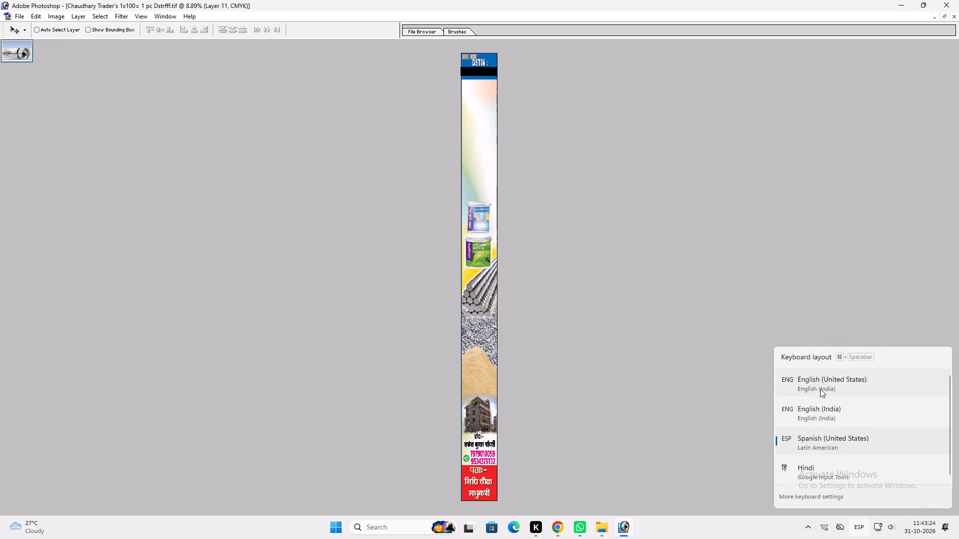
{"action": "left_click", "coordinate": [475, 300], "text": "ctrl"}
{"action": "key", "text": "ctrl+shift+bracketright"}
{"action": "key", "text": "v"}
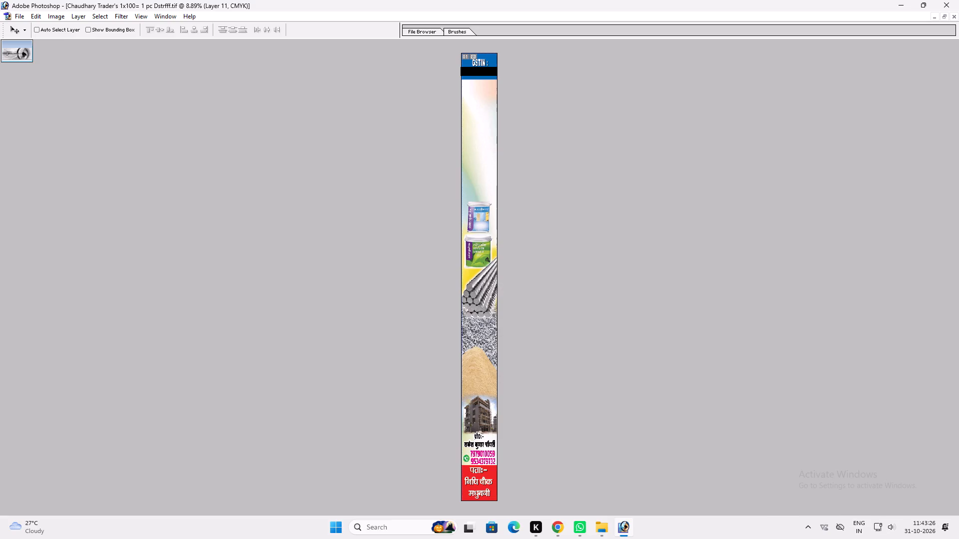
Enlarge the paint buckets slightly and move them up to just below the blue GSTIN header.
{"action": "left_click", "coordinate": [468, 255], "text": "ctrl"}
{"action": "left_click_drag", "start_coordinate": [468, 255], "coordinate": [469, 263]}
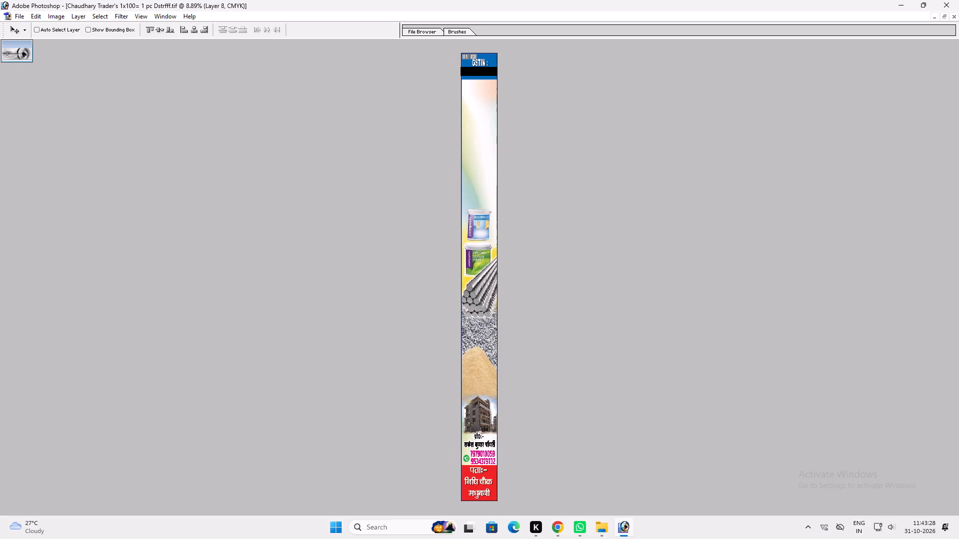
{"action": "key", "text": "ctrl+t"}
{"action": "left_click_drag", "start_coordinate": [487, 209], "coordinate": [488, 201], "text": "shift"}
{"action": "key", "text": "Return"}
{"action": "key", "text": "v"}
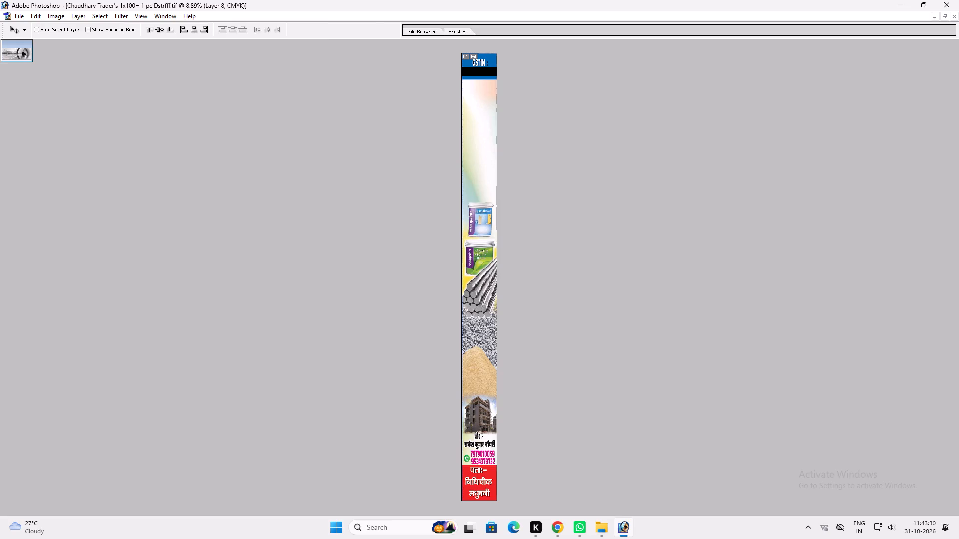
{"action": "left_click_drag", "start_coordinate": [490, 215], "coordinate": [484, 103], "text": "shift"}
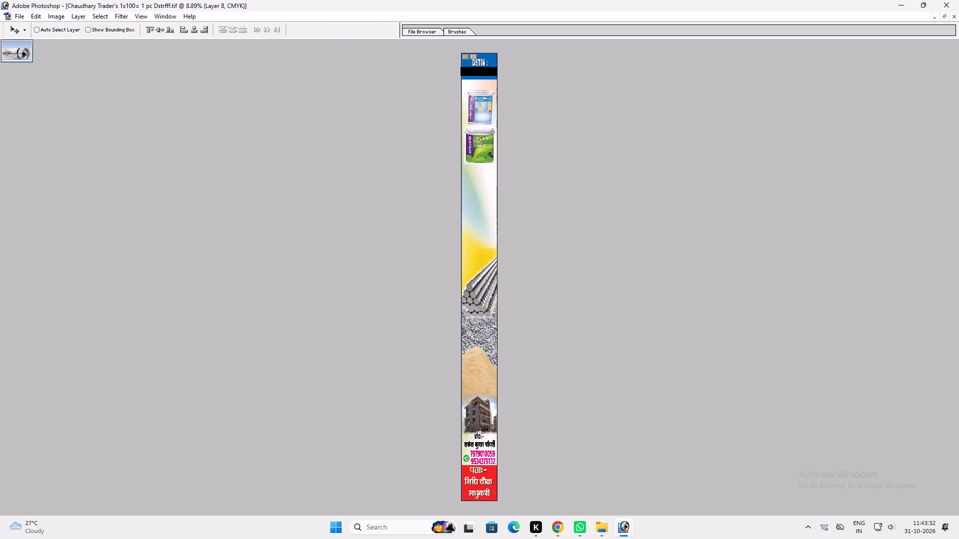
Move the steel rods up to directly below the green paint bucket.
{"action": "left_click", "coordinate": [478, 288], "text": "ctrl"}
{"action": "left_click_drag", "start_coordinate": [479, 298], "coordinate": [473, 199], "text": "shift"}
Raise the top edge of the gravel and sand picture to increase its height.
{"action": "left_click", "coordinate": [482, 311], "text": "ctrl"}
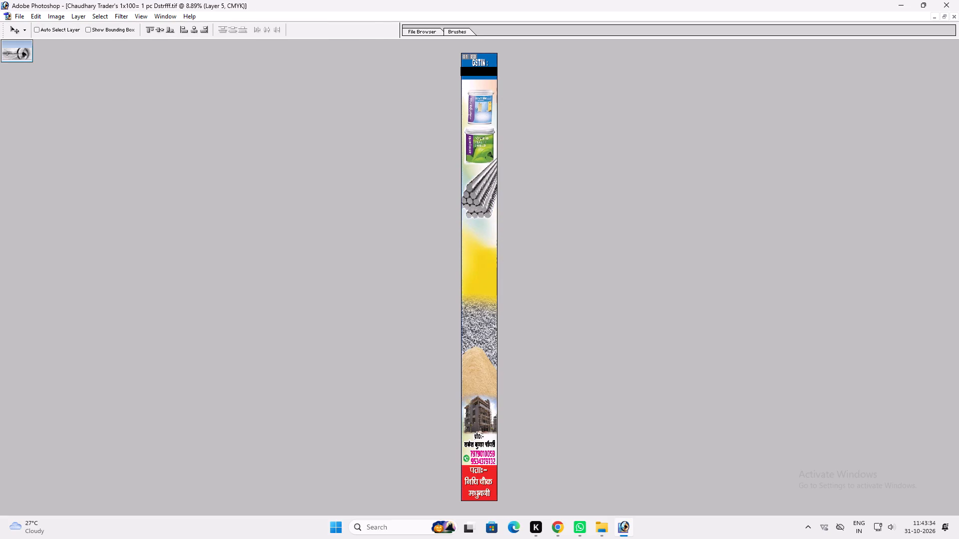
{"action": "key", "text": "ctrl+t"}
{"action": "left_click_drag", "start_coordinate": [482, 299], "coordinate": [483, 288], "text": "shift"}
{"action": "key", "text": "ctrl+z"}
{"action": "left_click_drag", "start_coordinate": [483, 287], "coordinate": [483, 277], "text": "shift"}
{"action": "key", "text": "shift+Return"}
Copy the roofing sheets from the 53x143 banner into the strip between the rods and gravel, and stretch their height to about 130%.
{"action": "key", "text": "f"}
{"action": "key", "text": "f"}
{"action": "key", "text": "f"}
{"action": "left_click", "coordinate": [188, 359]}
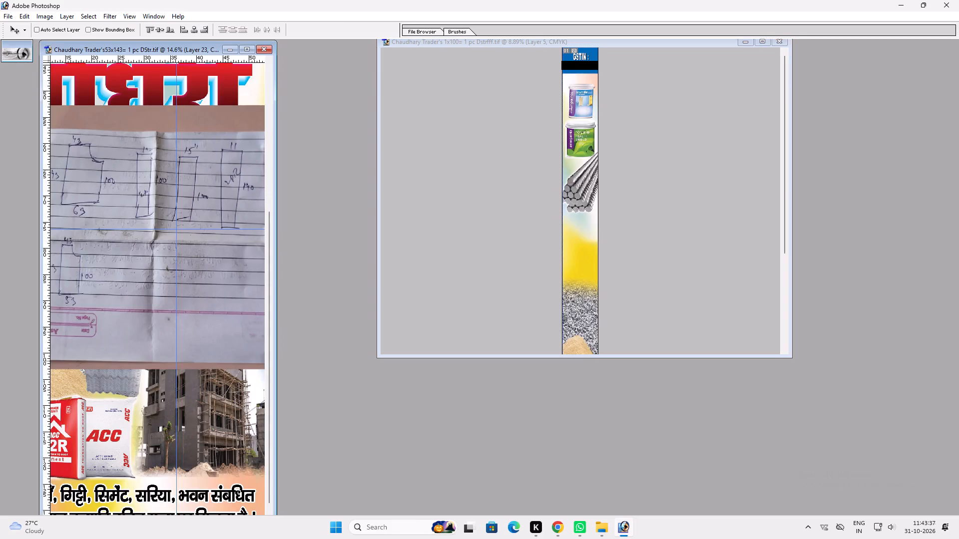
{"action": "left_click", "coordinate": [133, 374], "text": "ctrl"}
{"action": "left_click_drag", "start_coordinate": [132, 373], "coordinate": [599, 225]}
{"action": "left_click_drag", "start_coordinate": [593, 229], "coordinate": [585, 259]}
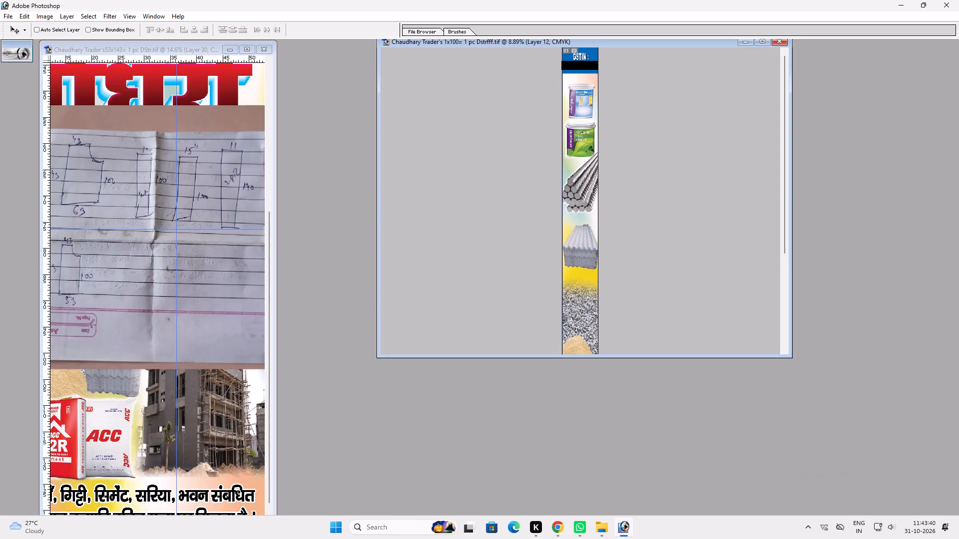
{"action": "left_click_drag", "start_coordinate": [585, 259], "coordinate": [585, 264]}
{"action": "key", "text": "ctrl+t"}
{"action": "left_click_drag", "start_coordinate": [583, 232], "coordinate": [584, 221], "text": "shift"}
{"action": "left_click", "coordinate": [582, 274], "text": "shift"}
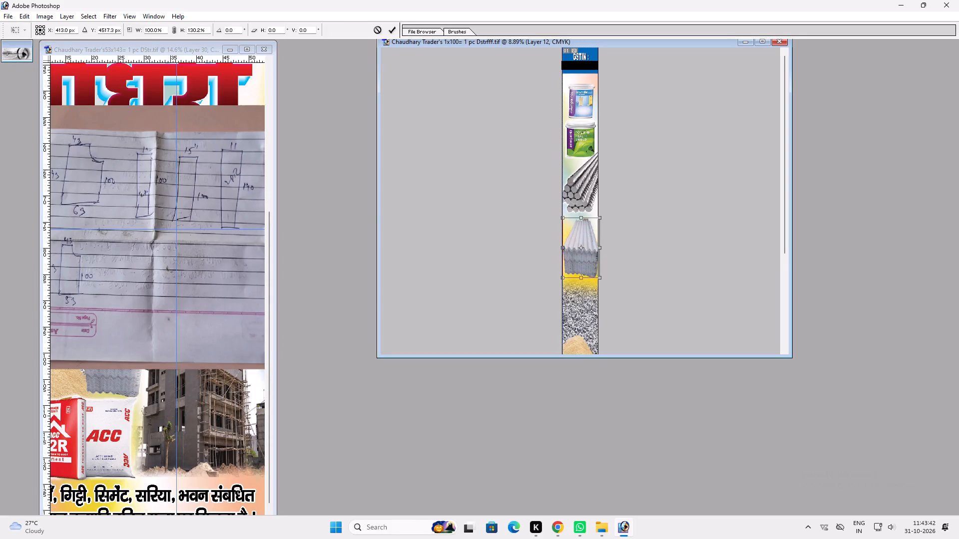
{"action": "key", "text": "Return"}
{"action": "key", "text": "v"}
Scale the roofing sheets down to about 95.6% so they fit within the strip's width.
{"action": "double_click", "coordinate": [655, 45]}
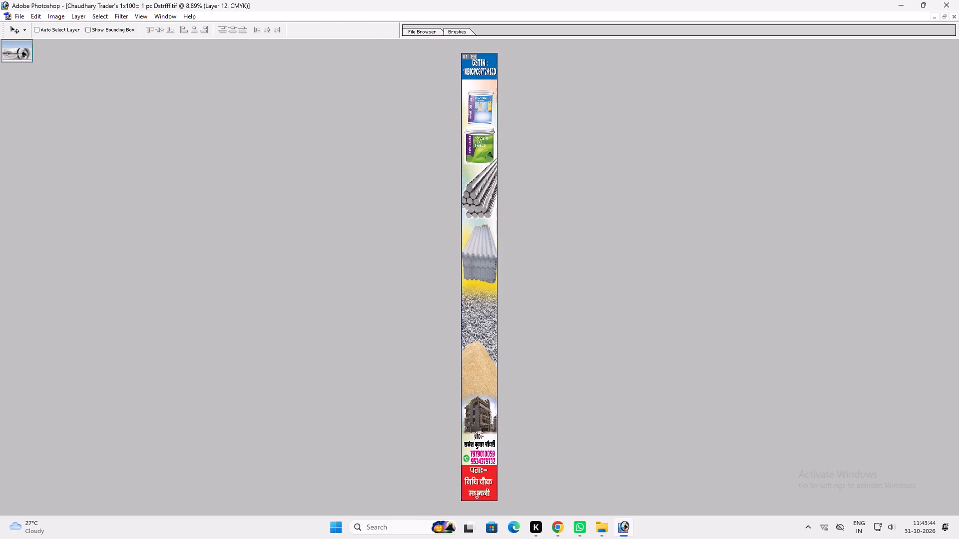
{"action": "key", "text": "ctrl+t"}
{"action": "left_click", "coordinate": [499, 223], "text": "alt+shift"}
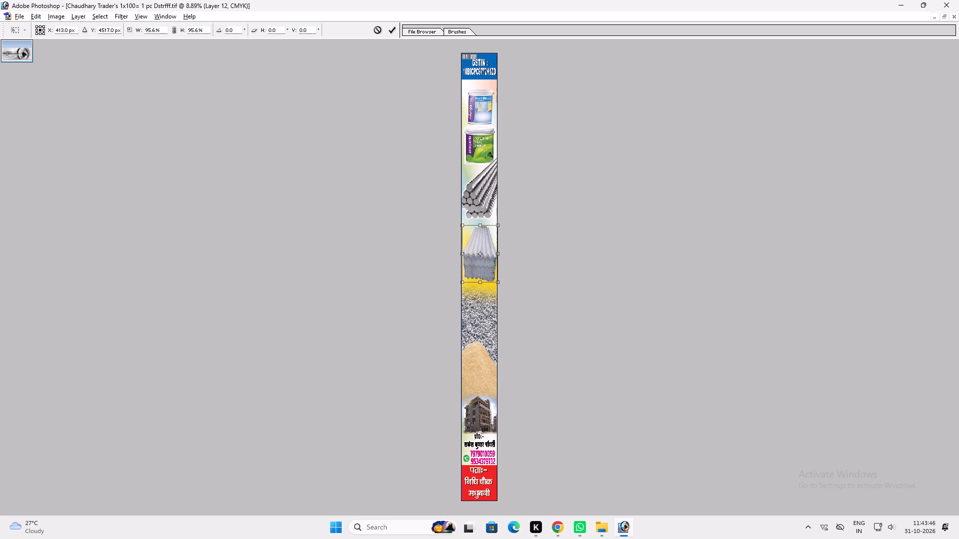
{"action": "key", "text": "Return"}
{"action": "key", "text": "v"}
Save the picture strip as a new TIFF named "Chaudhary Trader's 11x140= 1 pc Dstrfff".
{"action": "key", "text": "ctrl+shift+s"}
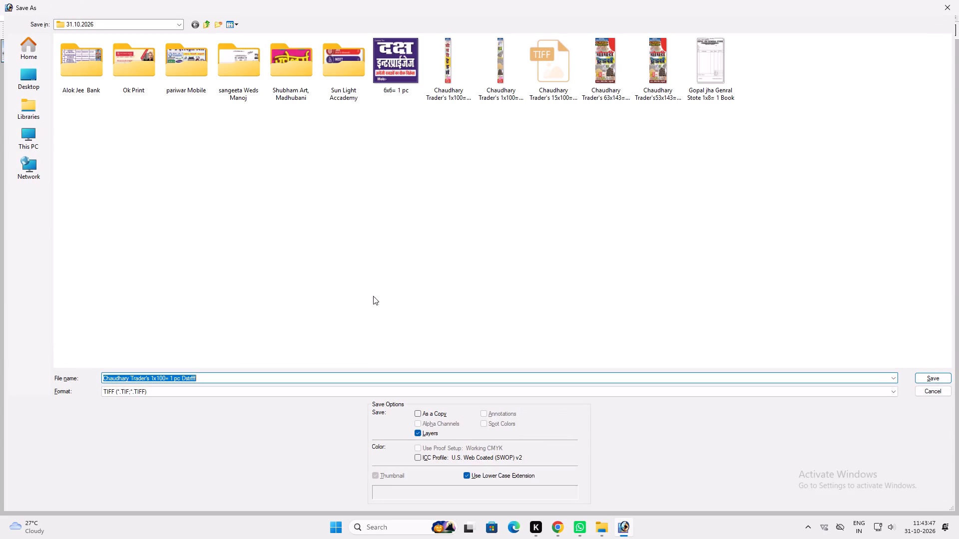
{"action": "left_click", "coordinate": [153, 377]}
{"action": "key", "text": "1"}
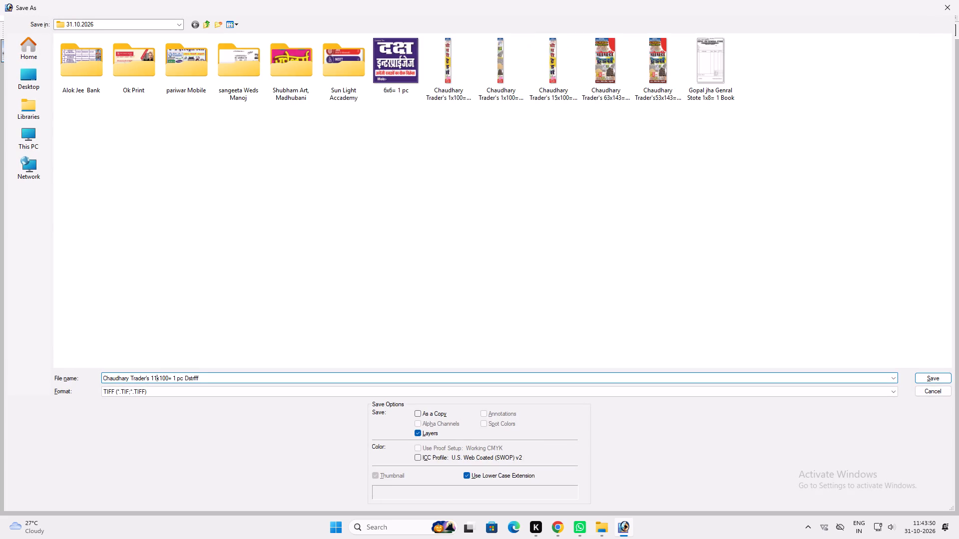
{"action": "left_click_drag", "start_coordinate": [167, 379], "coordinate": [159, 380]}
{"action": "type", "text": "140"}
{"action": "key", "text": "Return"}
{"action": "key", "text": "Return"}
{"action": "key", "text": "Return"}
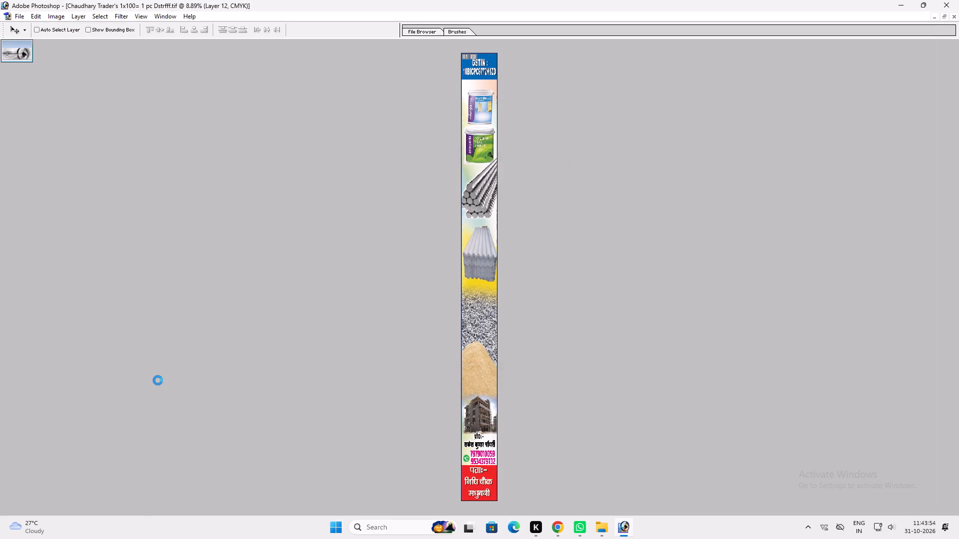
Open the Chaudhary Trader's 1x100 lettering strip from the 31.10.2026 folder alongside the banner and picture strip.
{"action": "type", "text": "fff"}
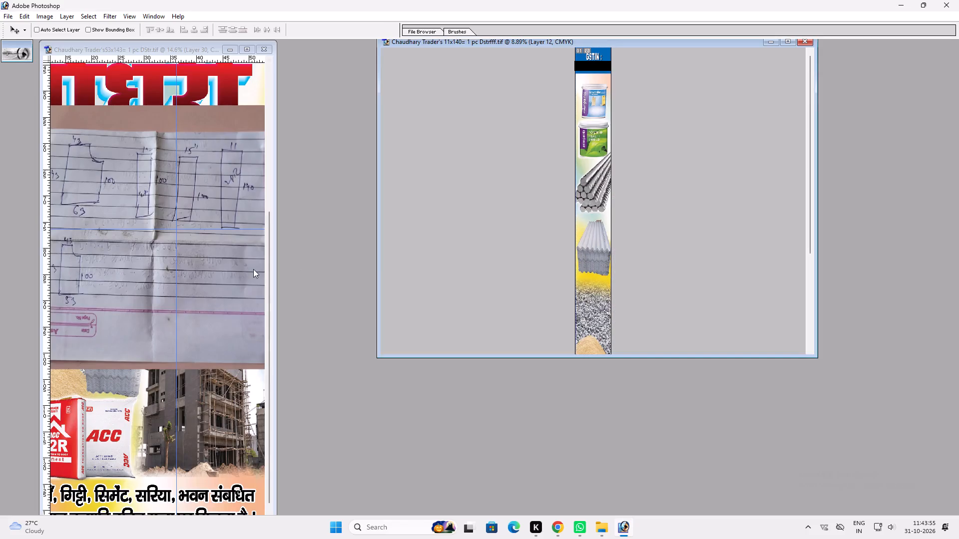
{"action": "left_click", "coordinate": [223, 262]}
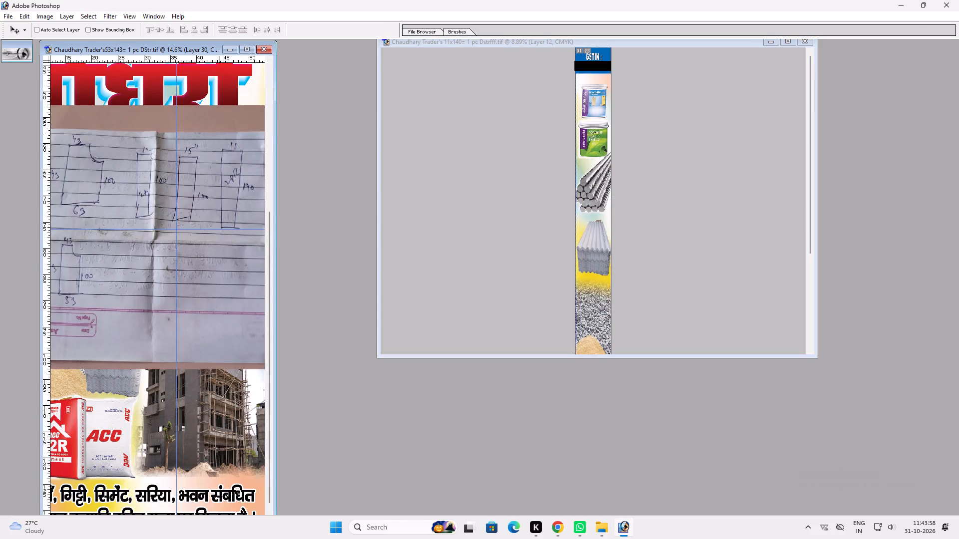
{"action": "double_click", "coordinate": [290, 181]}
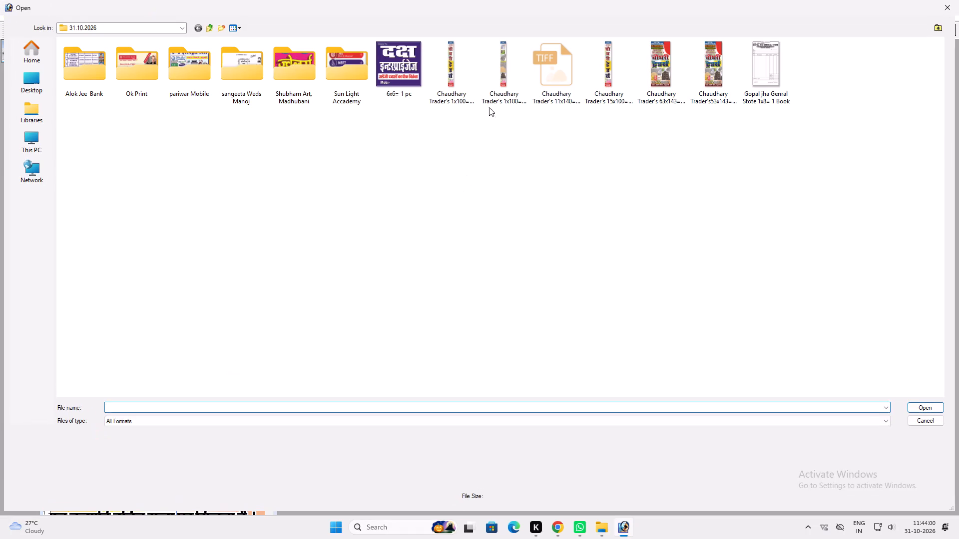
{"action": "left_click", "coordinate": [461, 74]}
{"action": "key", "text": "Return"}
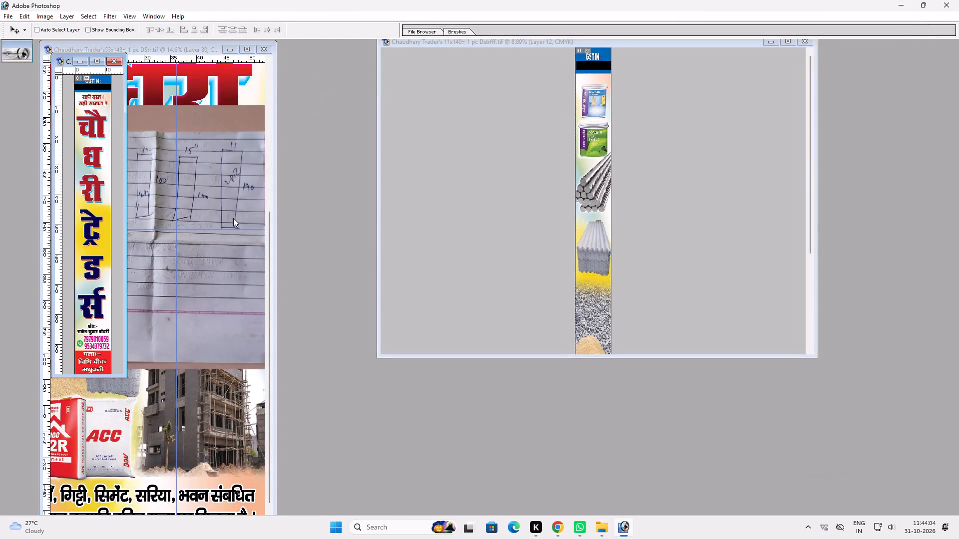
Resize the opened 1x100 lettering strip to a document size of 11 inches wide by 140 inches high.
{"action": "key", "text": "alt+i"}
{"action": "key", "text": "alt+i"}
{"action": "key", "text": "Tab"}
{"action": "key", "text": "Tab"}
{"action": "key", "text": "Tab"}
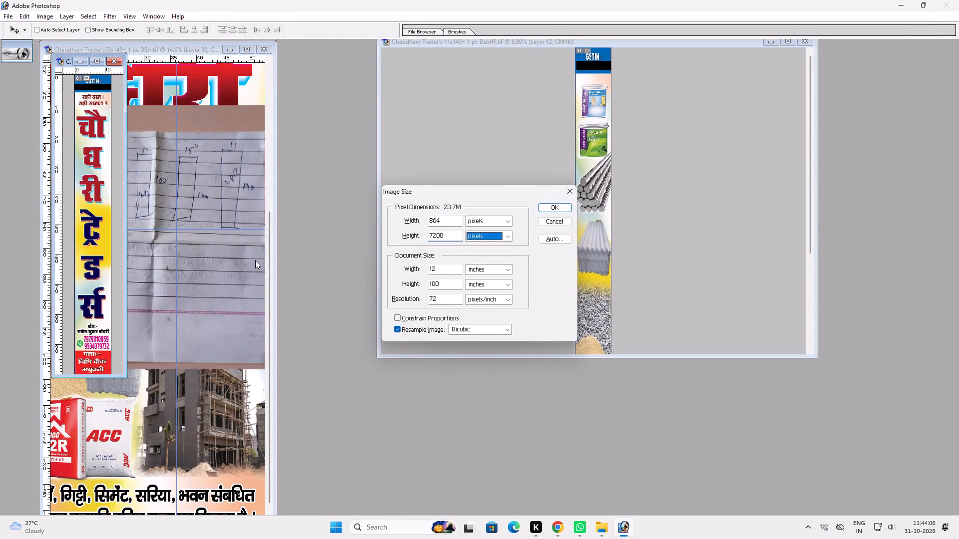
{"action": "key", "text": "Tab"}
{"action": "type", "text": "11"}
{"action": "key", "text": "Tab"}
{"action": "key", "text": "Tab"}
{"action": "key", "text": "1"}
{"action": "key", "text": "4"}
{"action": "key", "text": "0"}
{"action": "key", "text": "Return"}
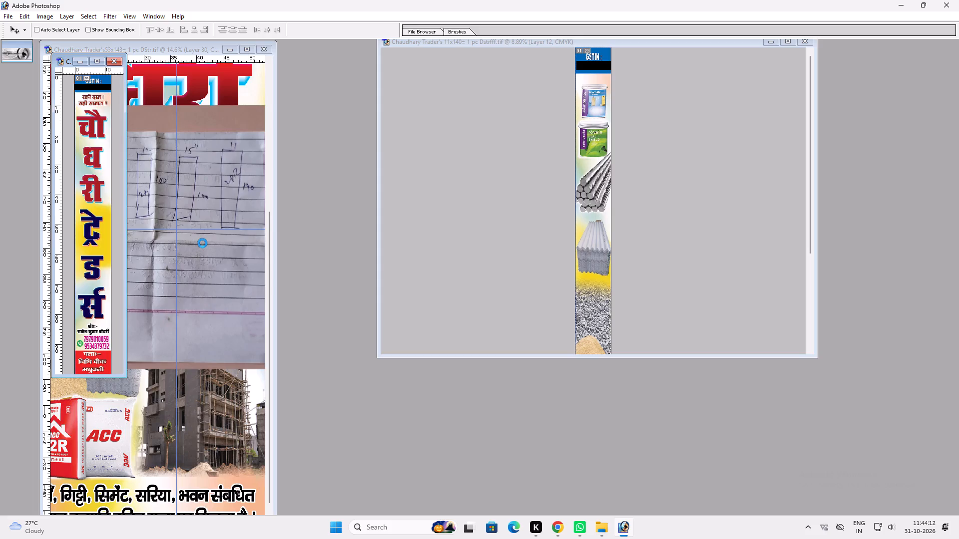
Check the image size of the resized lettering strip.
{"action": "key", "text": "alt+i"}
{"action": "key", "text": "alt+i"}
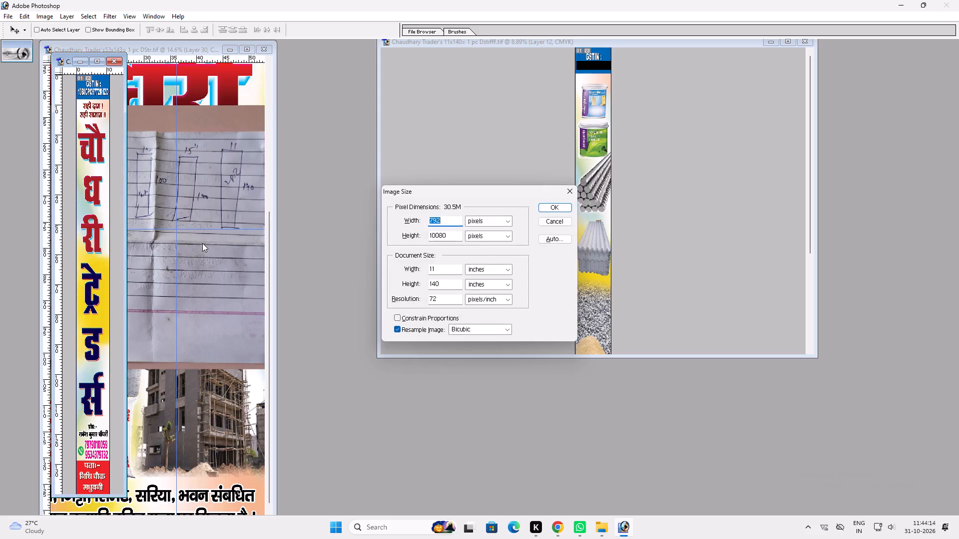
{"action": "key", "text": "Tab"}
{"action": "key", "text": "Tab"}
{"action": "key", "text": "Tab"}
{"action": "key", "text": "Return"}
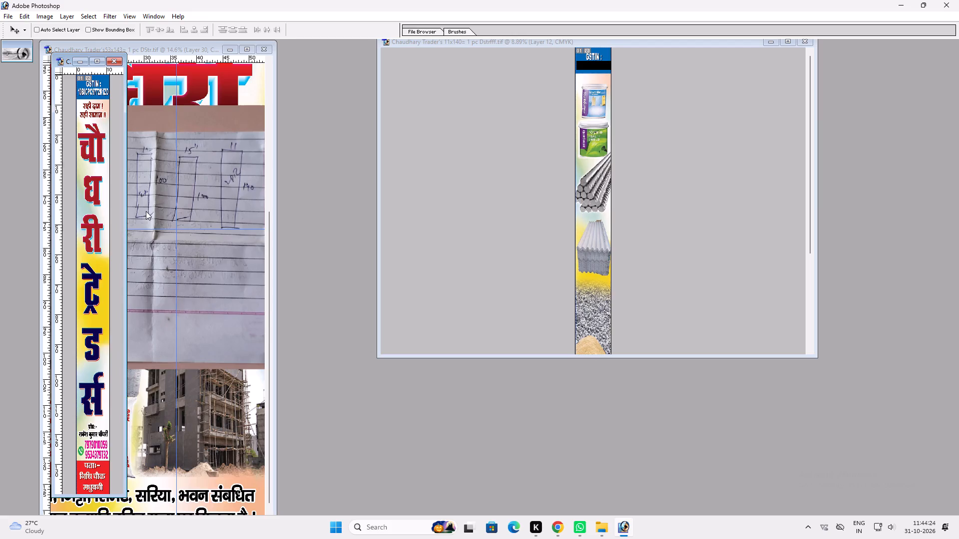
Examine the resized lettering strip up close, from the shop-name letters up to the GSTIN header and slogan.
{"action": "left_click", "coordinate": [95, 66]}
{"action": "key", "text": "ctrl+0"}
{"action": "key", "text": "ctrl+plus"}
{"action": "key", "text": "ctrl+plus"}
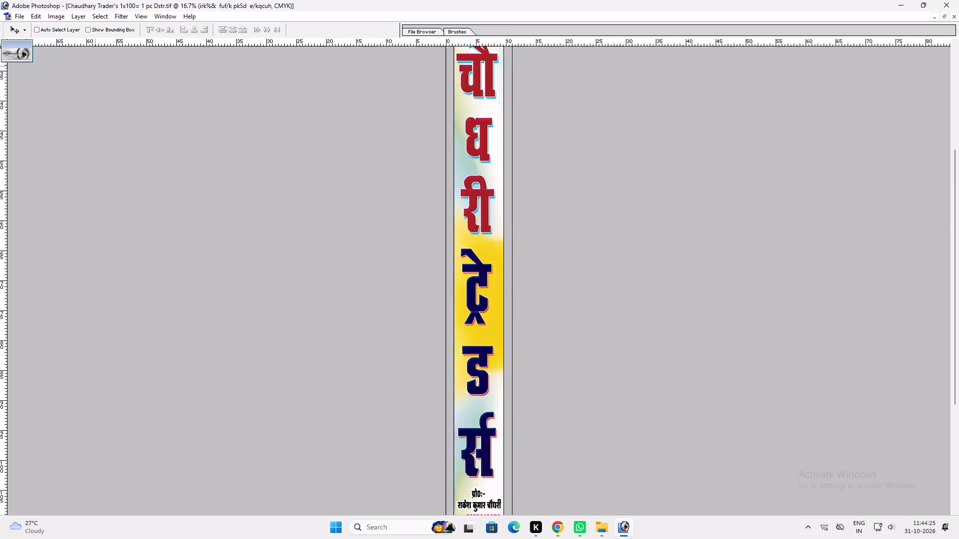
{"action": "key", "text": "ctrl+plus"}
{"action": "key", "text": "space"}
{"action": "key", "text": "space"}
{"action": "key", "text": "space"}
{"action": "key", "text": "space"}
{"action": "key", "text": "space"}
{"action": "key", "text": "space"}
{"action": "key", "text": "space"}
{"action": "key", "text": "space"}
{"action": "key", "text": "space"}
{"action": "key", "text": "space"}
{"action": "key", "text": "space"}
{"action": "key", "text": "space"}
{"action": "key", "text": "space"}
{"action": "key", "text": "space"}
{"action": "key", "text": "space"}
{"action": "key", "text": "space"}
{"action": "key", "text": "space"}
{"action": "key", "text": "space"}
{"action": "key", "text": "space"}
{"action": "key", "text": "space"}
{"action": "left_click_drag", "start_coordinate": [470, 49], "coordinate": [514, 253]}
{"action": "left_click_drag", "start_coordinate": [496, 145], "coordinate": [496, 425]}
{"action": "key", "text": "v"}
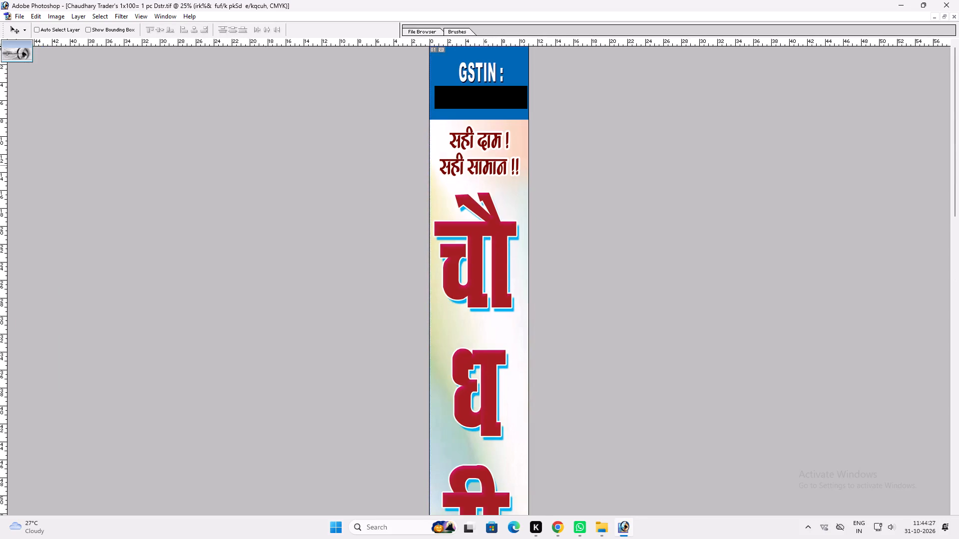
{"action": "key", "text": "space"}
{"action": "key", "text": "space"}
{"action": "key", "text": "space"}
{"action": "key", "text": "space"}
{"action": "key", "text": "space"}
{"action": "right_click_drag", "start_coordinate": [486, 174], "coordinate": [489, 181]}
{"action": "left_click_drag", "start_coordinate": [497, 184], "coordinate": [502, 184]}
Save the resized lettering strip as a separate TIFF, changing the width in its file name to 11.
{"action": "key", "text": "ctrl+shift+s"}
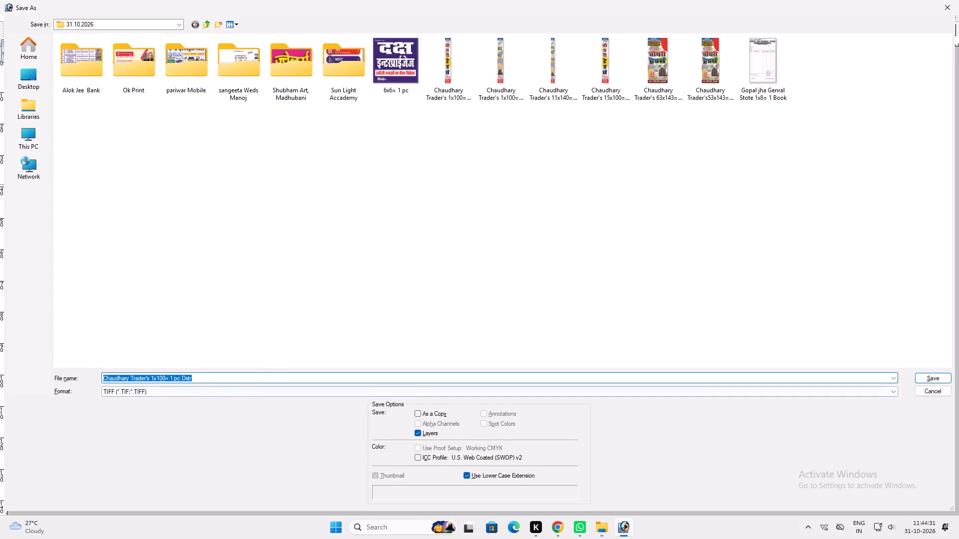
{"action": "left_click", "coordinate": [154, 378]}
{"action": "key", "text": "1"}
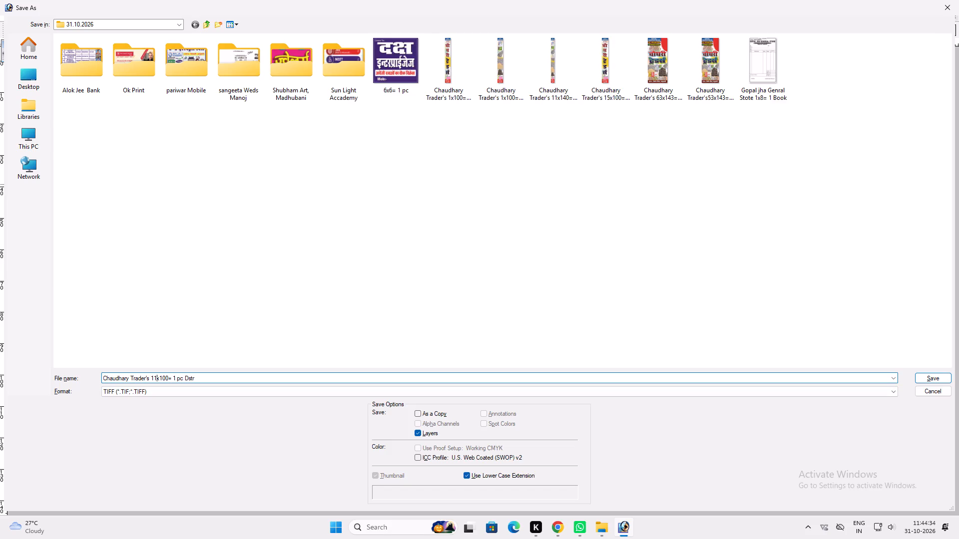
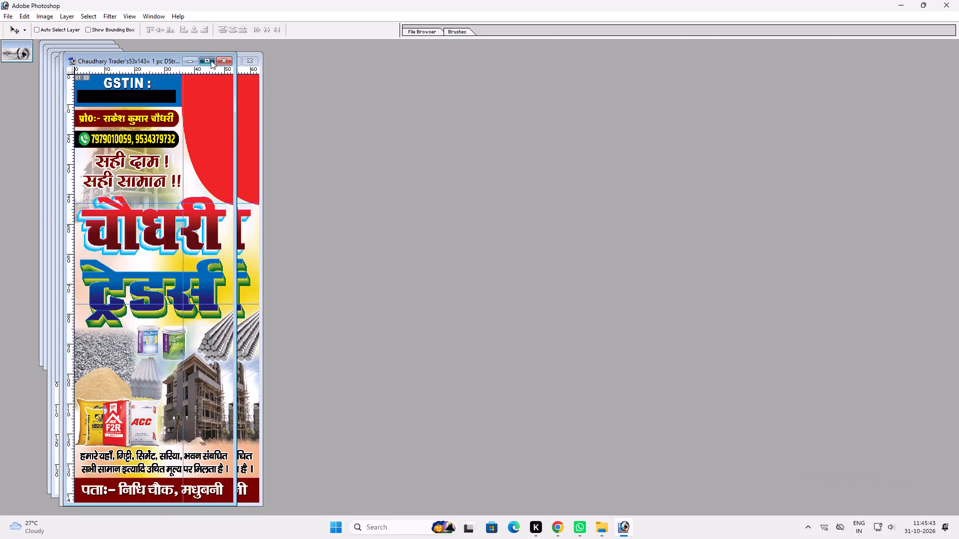
Capture a screen snip of the whole 53x143 Chaudhary Trader's banner, fitted to the window with its guides hidden.
{"action": "key", "text": "ctrl+0"}
{"action": "key", "text": "ctrl+h"}
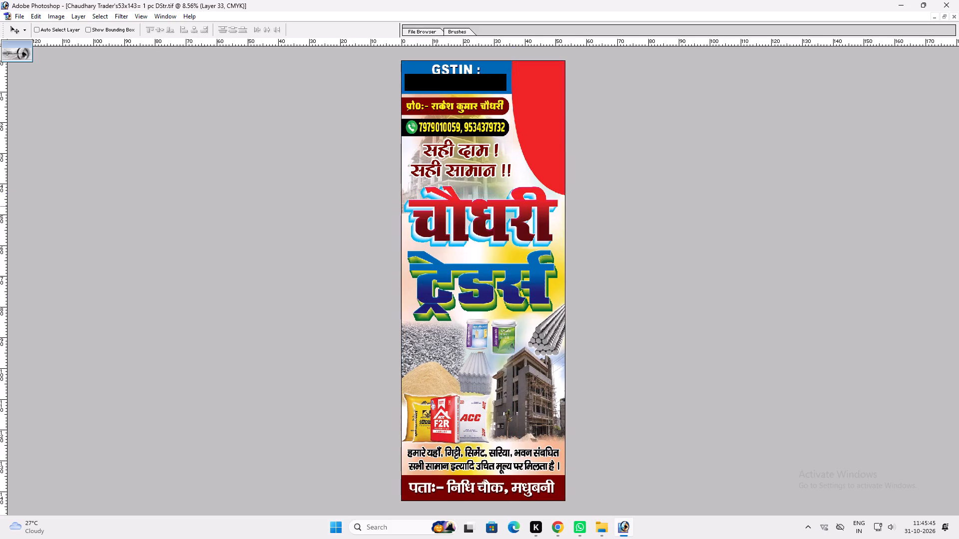
{"action": "key", "text": "Print"}
{"action": "left_click_drag", "start_coordinate": [399, 57], "coordinate": [568, 501]}
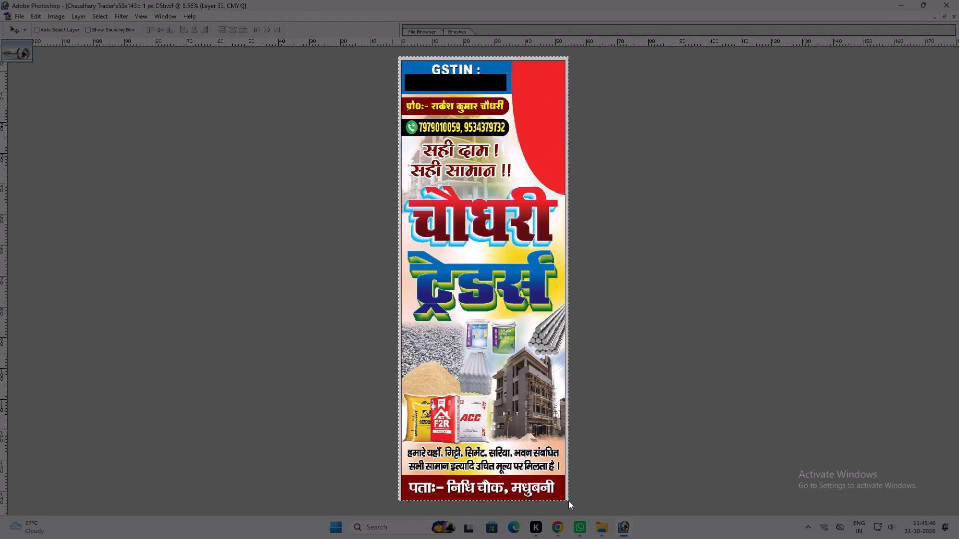
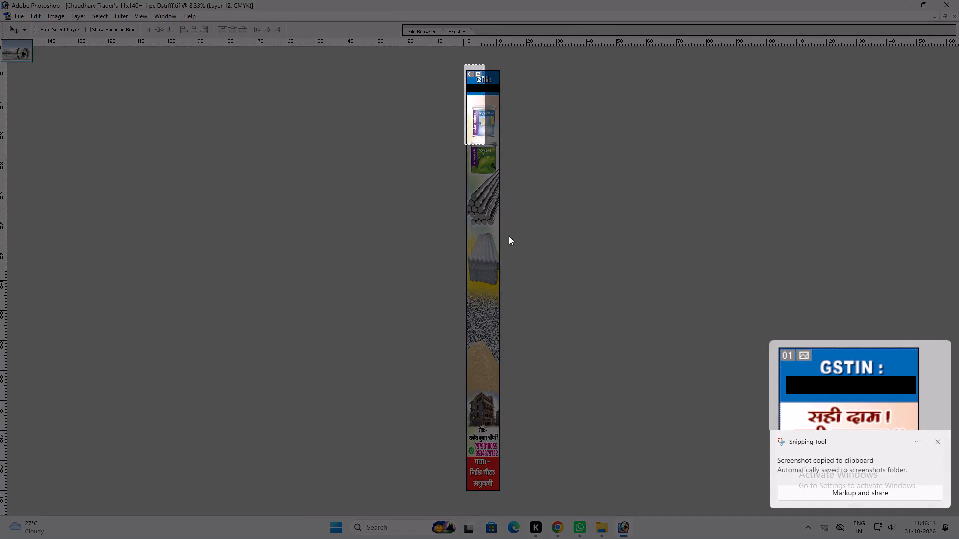
Capture a screen snip of the whole 11x140 Chaudhary Trader's picture strip, from the GSTIN header down to the red address block.
{"action": "left_click_drag", "start_coordinate": [509, 236], "coordinate": [506, 496]}
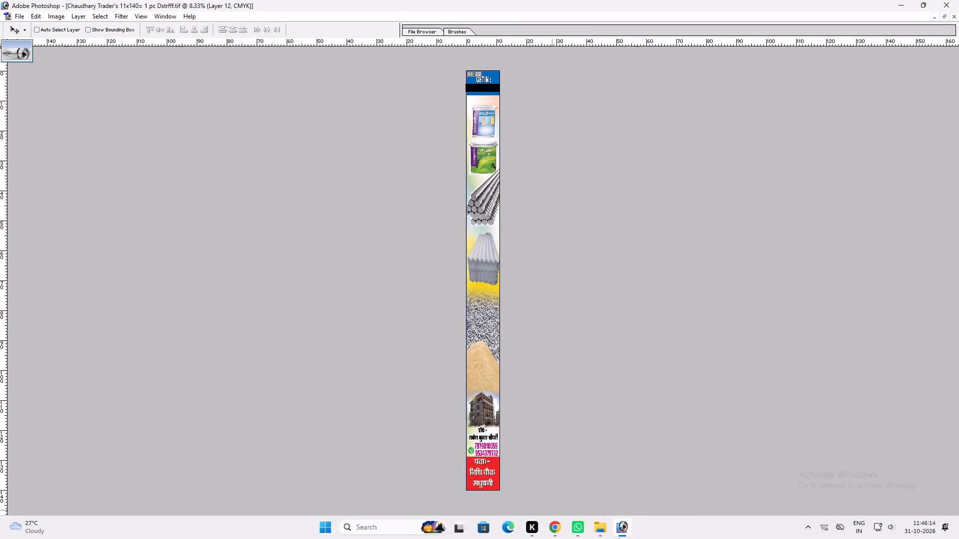
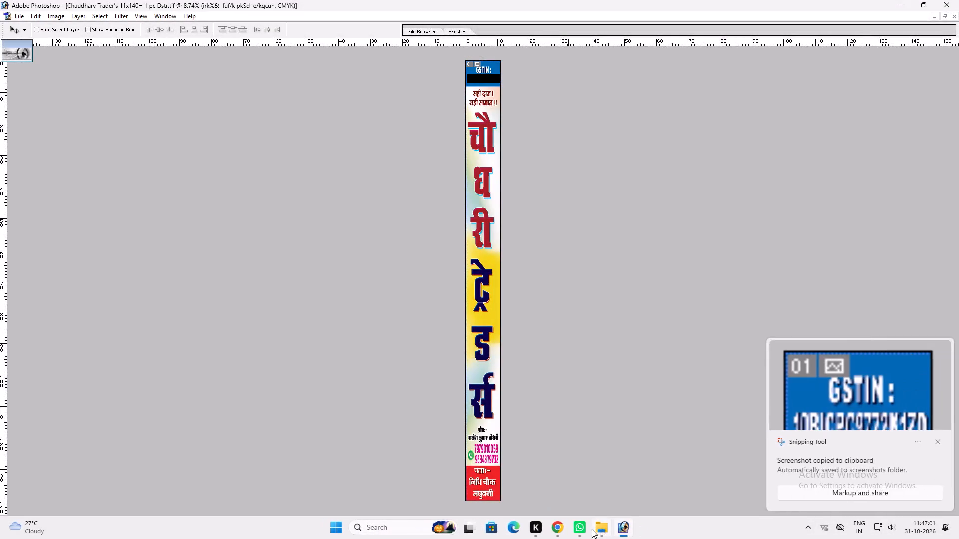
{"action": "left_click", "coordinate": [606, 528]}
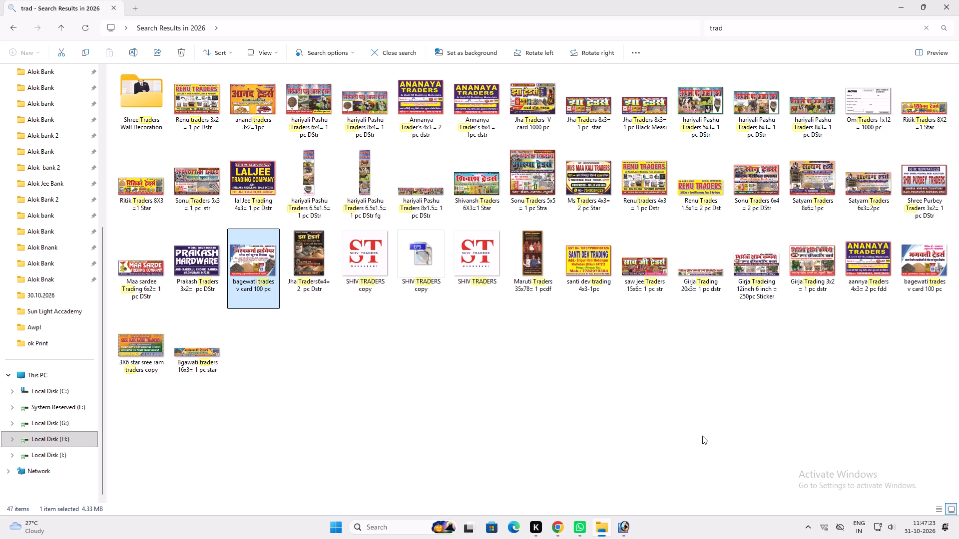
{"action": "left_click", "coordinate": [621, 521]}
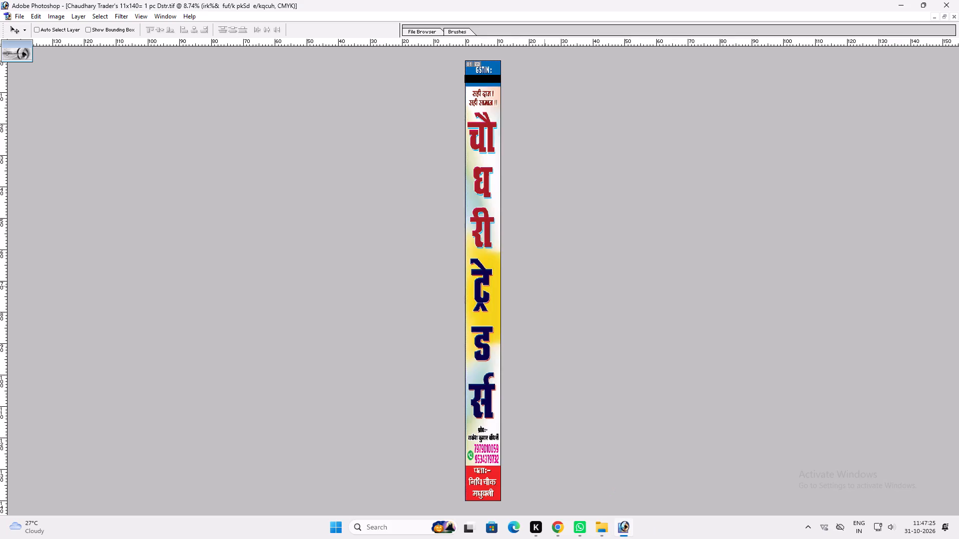
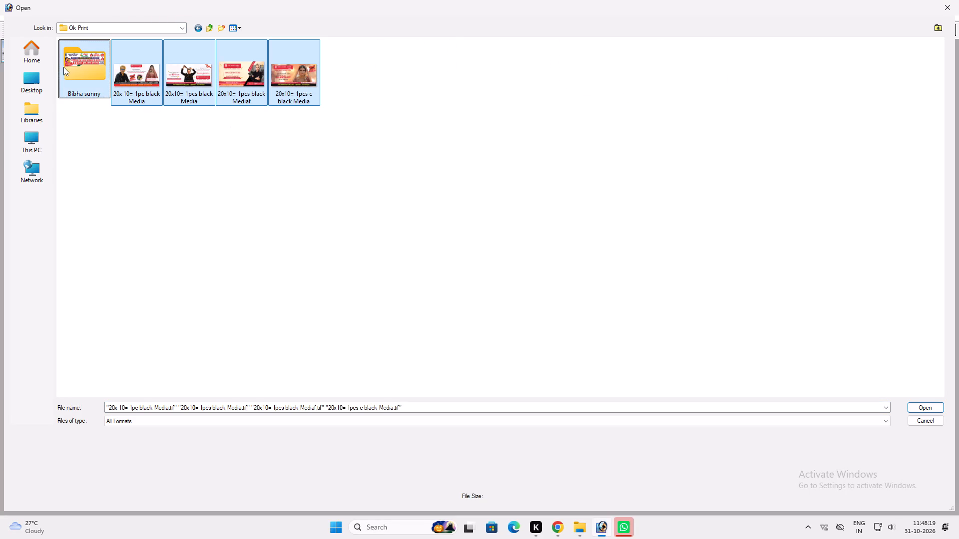
Copy the Bibha sunny folder and the four 20x10 black media TIF files from Ok Print into october's FINAL PRINT folder.
{"action": "key", "text": "ctrl+c"}
{"action": "key", "text": "ctrl+c"}
{"action": "key", "text": "ctrl+c"}
{"action": "key", "text": "ctrl+c"}
{"action": "key", "text": "ctrl+c"}
{"action": "key", "text": "ctrl+c"}
{"action": "key", "text": "ctrl+c"}
{"action": "key", "text": "ctrl+c"}
{"action": "key", "text": "ctrl+c"}
{"action": "key", "text": "ctrl+c"}
{"action": "key", "text": "ctrl+c"}
{"action": "key", "text": "ctrl+c"}
{"action": "key", "text": "ctrl+c"}
{"action": "key", "text": "ctrl+c"}
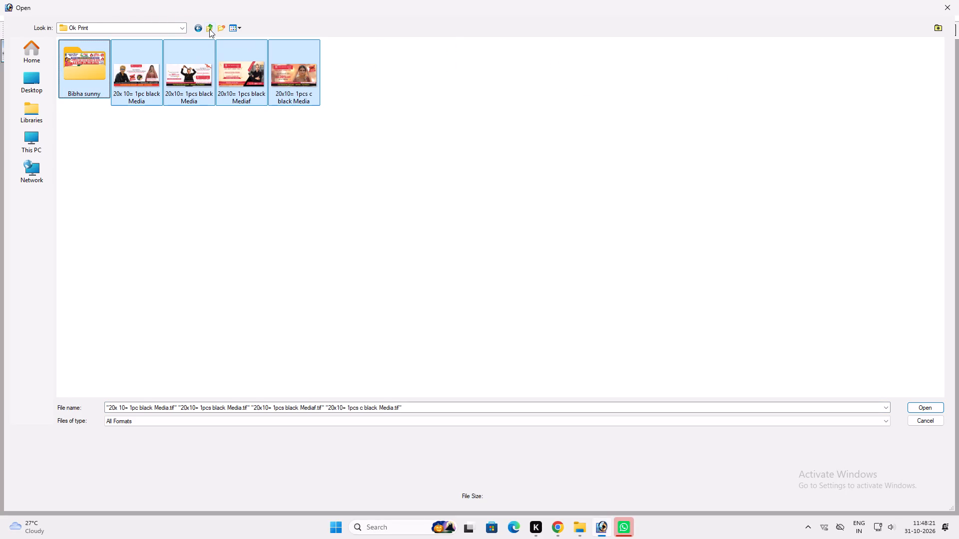
{"action": "key", "text": "ctrl+c"}
{"action": "key", "text": "ctrl+c"}
{"action": "key", "text": "ctrl+c"}
{"action": "left_click", "coordinate": [209, 29]}
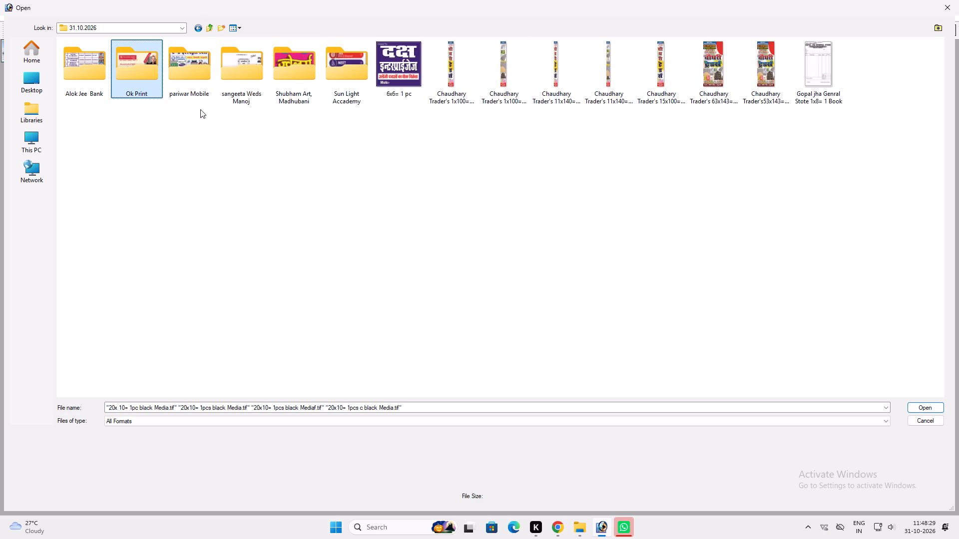
{"action": "left_click", "coordinate": [204, 25]}
{"action": "left_click", "coordinate": [527, 242]}
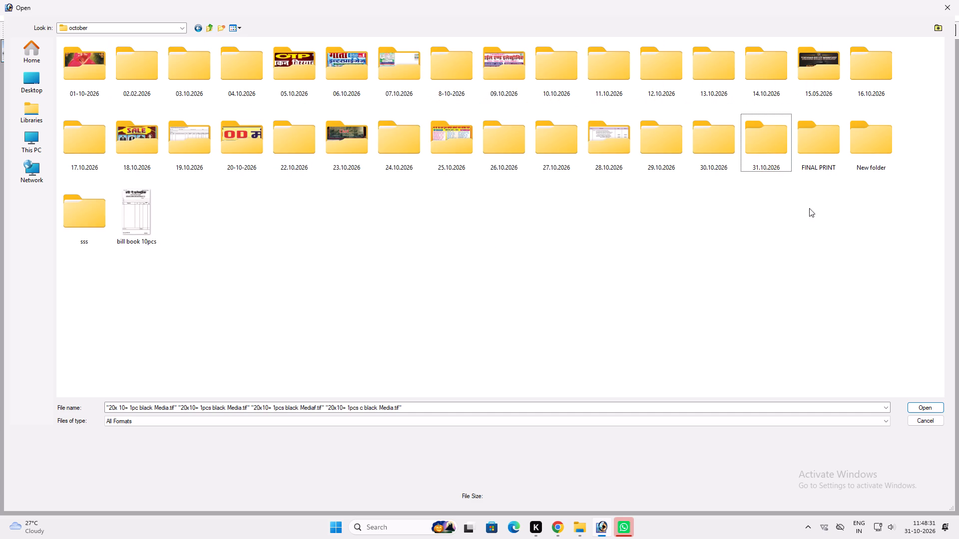
{"action": "double_click", "coordinate": [828, 145]}
{"action": "left_click", "coordinate": [653, 212]}
{"action": "key", "text": "ctrl+v"}
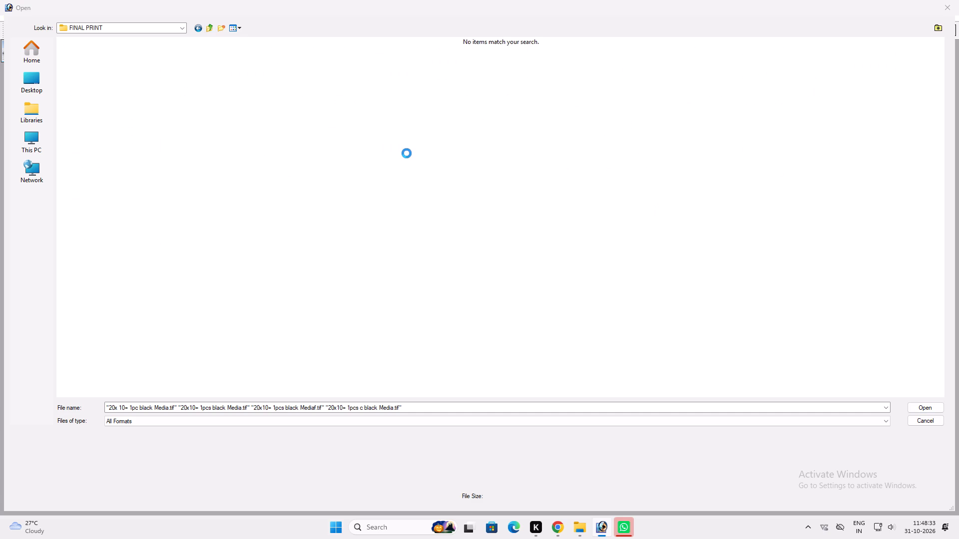
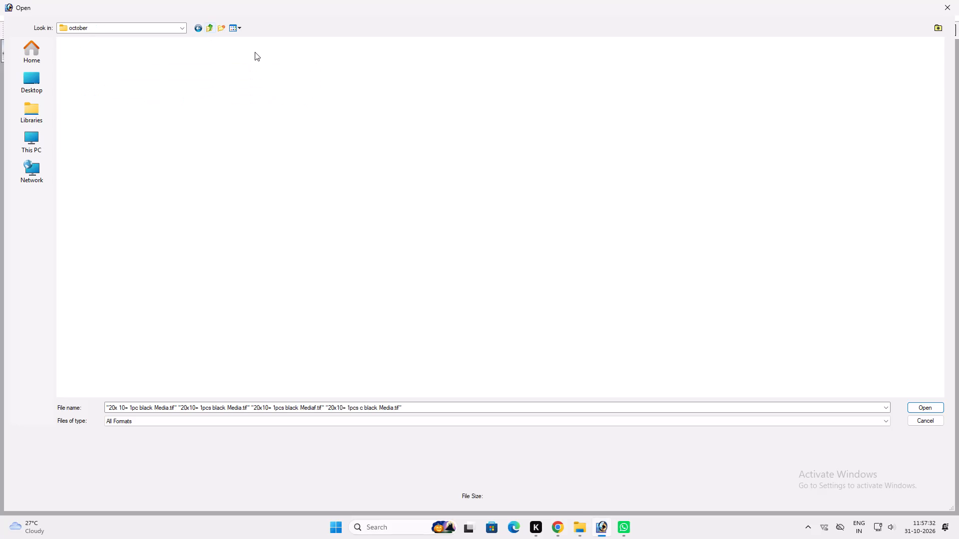
Create a folder named Chaudhary Trade's inside october's 31.10.2026 folder.
{"action": "left_click", "coordinate": [495, 172]}
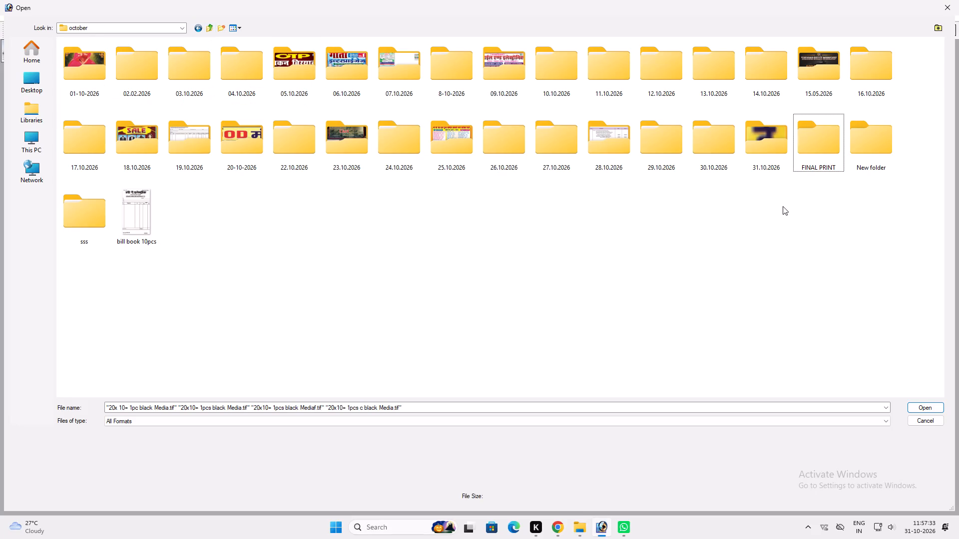
{"action": "double_click", "coordinate": [764, 152]}
{"action": "left_click", "coordinate": [484, 179]}
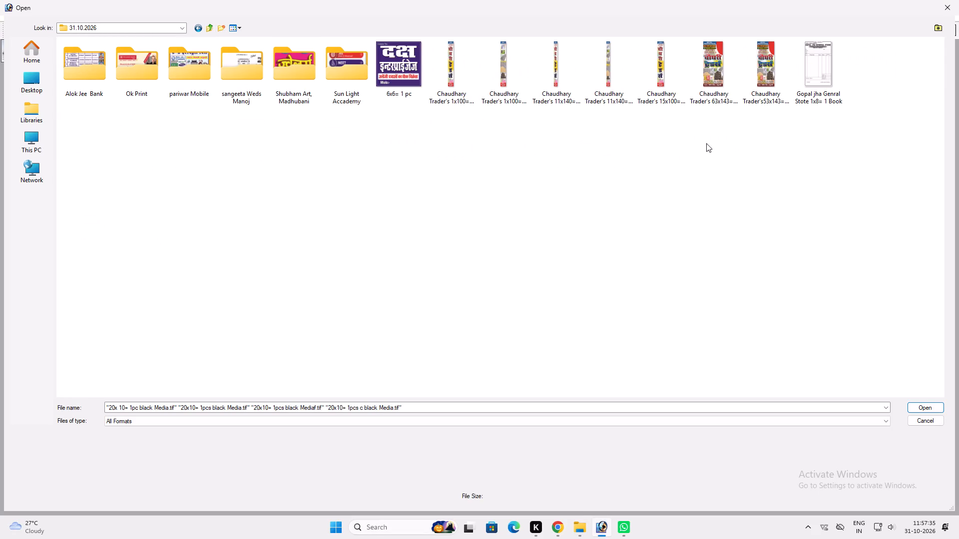
{"action": "left_click", "coordinate": [220, 28]}
{"action": "type", "text": "Chaudhary"}
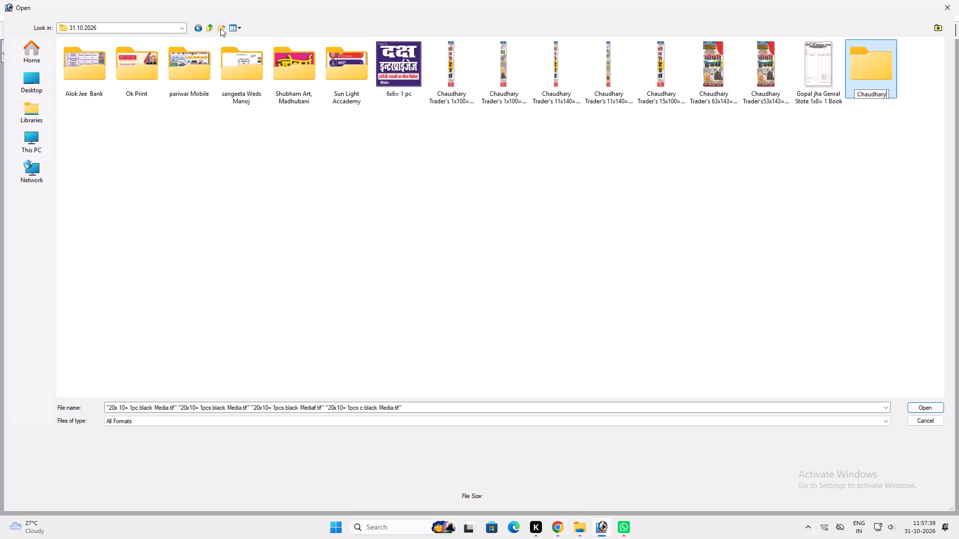
{"action": "key", "text": "space"}
{"action": "type", "text": "Trades"}
{"action": "key", "text": "BackSpace"}
{"action": "type", "text": "'s"}
{"action": "key", "text": "space"}
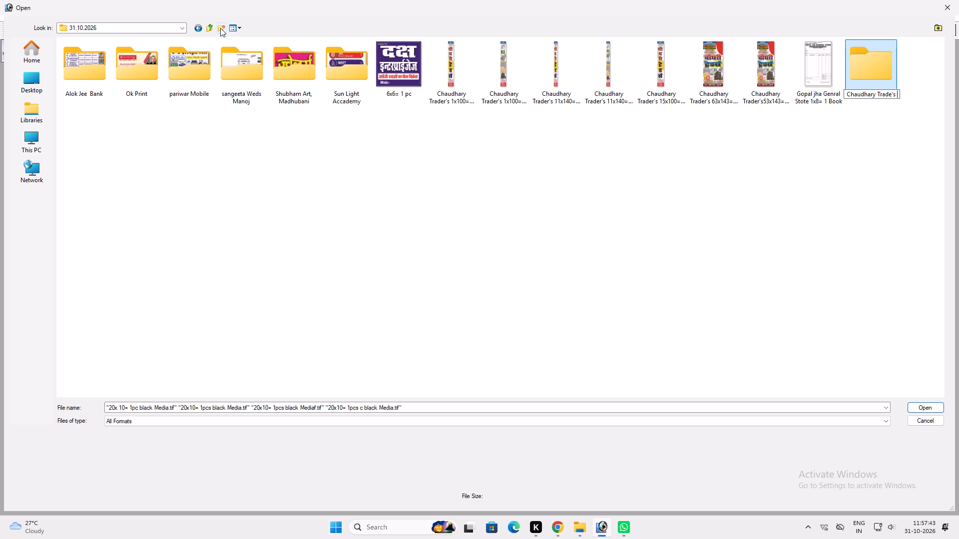
{"action": "key", "text": "Return"}
Move the seven Chaudhary Trader's design files into the Chaudhary Trade's folder.
{"action": "left_click_drag", "start_coordinate": [646, 170], "coordinate": [682, 169]}
{"action": "left_click_drag", "start_coordinate": [763, 157], "coordinate": [474, 57]}
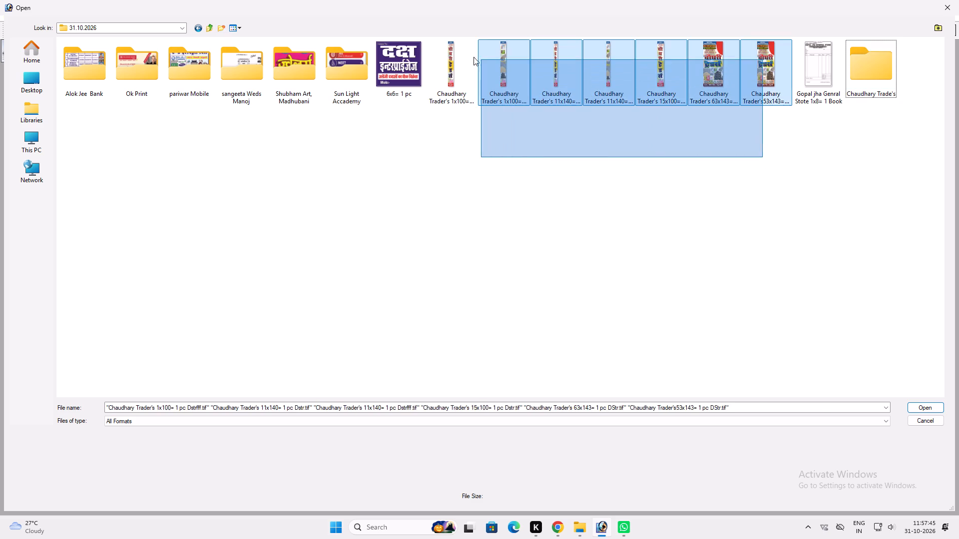
{"action": "left_click_drag", "start_coordinate": [474, 57], "coordinate": [454, 52]}
{"action": "left_click_drag", "start_coordinate": [454, 53], "coordinate": [859, 55]}
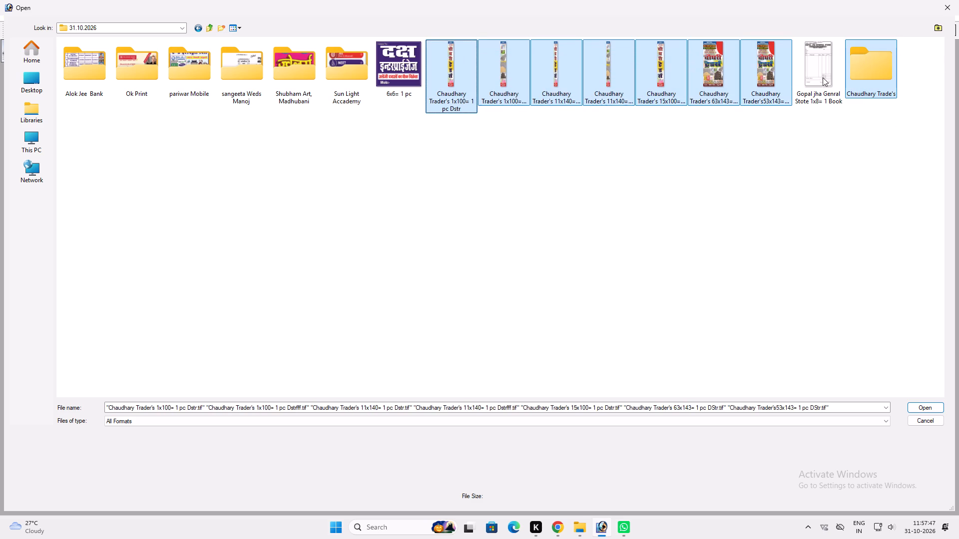
{"action": "left_click", "coordinate": [547, 164]}
Copy the Pariwar Mobile 3x5, 38x65 and 40x4 TIF files from the pariwar Mobile folder and return to the october folder.
{"action": "left_click", "coordinate": [408, 83]}
{"action": "left_click", "coordinate": [360, 92]}
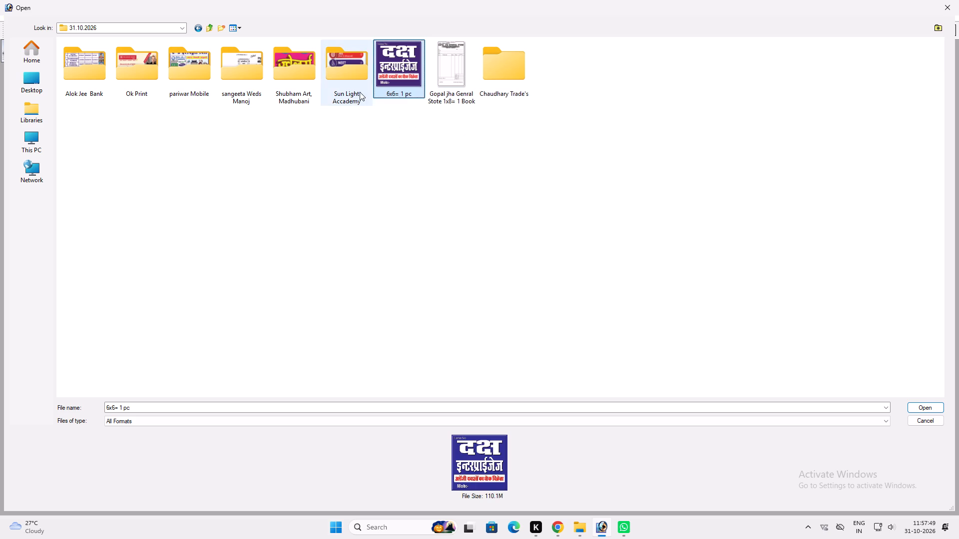
{"action": "double_click", "coordinate": [206, 81]}
{"action": "left_click", "coordinate": [274, 156]}
{"action": "left_click", "coordinate": [357, 89]}
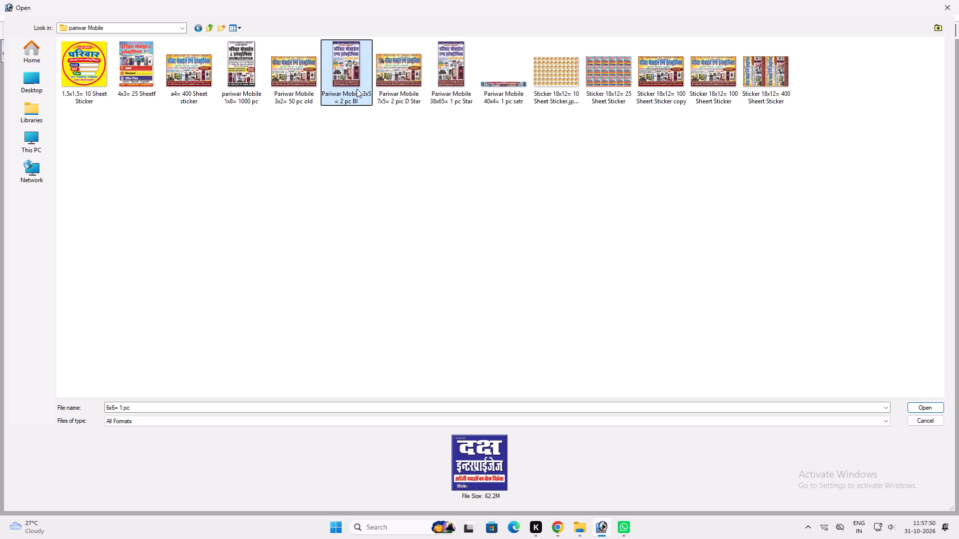
{"action": "left_click", "coordinate": [460, 79], "text": "ctrl"}
{"action": "left_click", "coordinate": [497, 83], "text": "ctrl"}
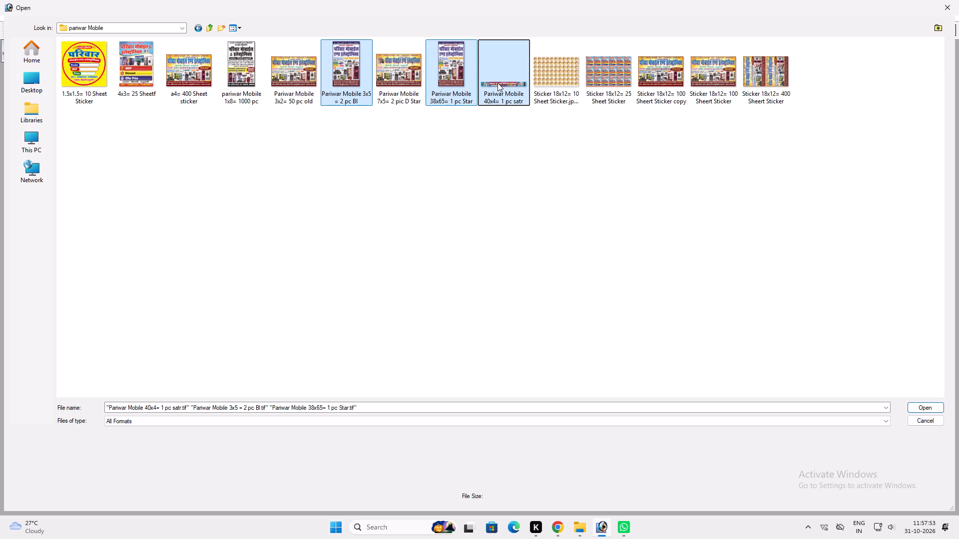
{"action": "key", "text": "ctrl+c"}
{"action": "key", "text": "ctrl+c"}
{"action": "key", "text": "ctrl+c"}
{"action": "key", "text": "ctrl+c"}
{"action": "key", "text": "ctrl+c"}
{"action": "key", "text": "ctrl+c"}
{"action": "key", "text": "ctrl+c"}
{"action": "key", "text": "ctrl+c"}
{"action": "key", "text": "ctrl+c"}
{"action": "key", "text": "ctrl+c"}
{"action": "left_click", "coordinate": [208, 28]}
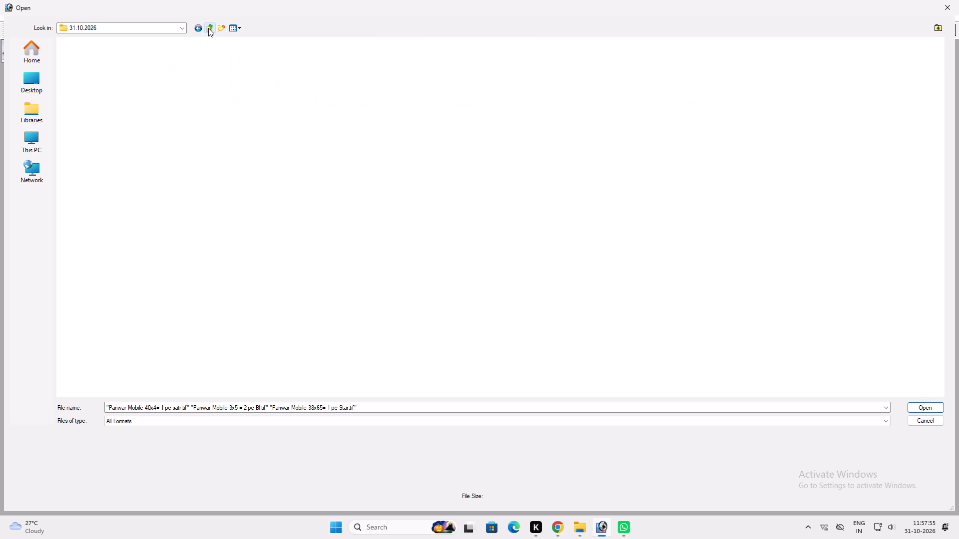
{"action": "left_click", "coordinate": [608, 158]}
{"action": "left_click", "coordinate": [212, 25]}
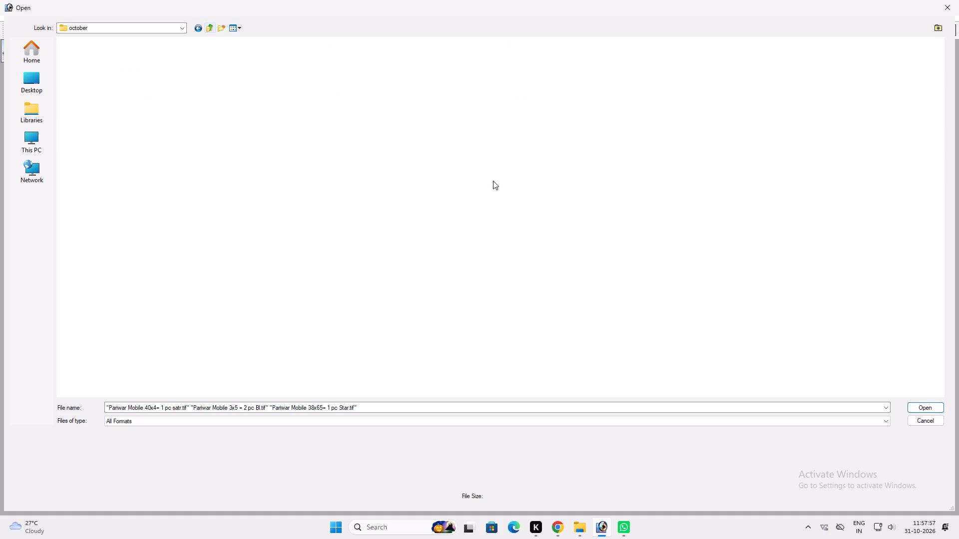
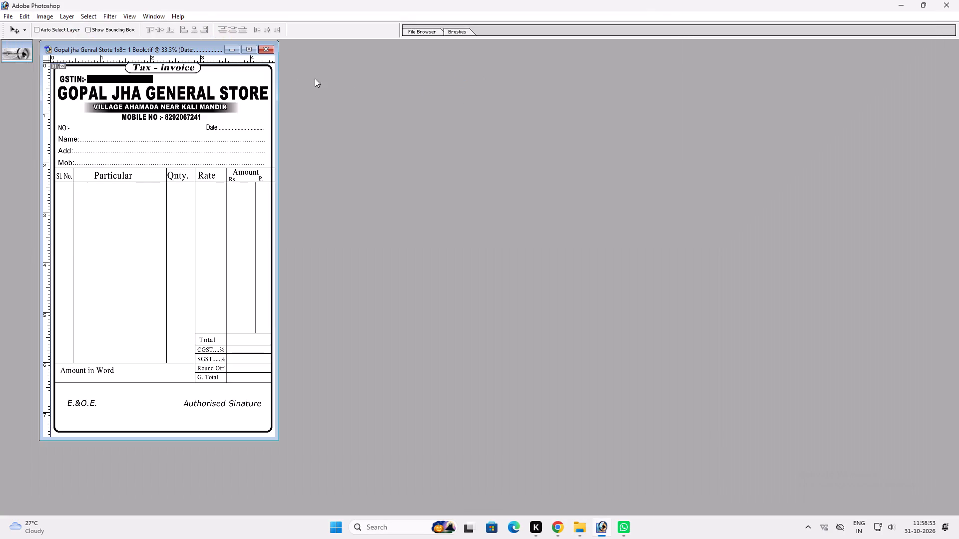
Nudge the Qnty. heading slightly to the right within its column in the Gopal Jha General Store tax invoice's table header.
{"action": "left_click", "coordinate": [255, 50]}
{"action": "key", "text": "ctrl+0"}
{"action": "key", "text": "ctrl+plus"}
{"action": "key", "text": "ctrl+plus"}
{"action": "key", "text": "space"}
{"action": "key", "text": "space"}
{"action": "key", "text": "space"}
{"action": "key", "text": "space"}
{"action": "key", "text": "space"}
{"action": "key", "text": "space"}
{"action": "key", "text": "space"}
{"action": "key", "text": "space"}
{"action": "key", "text": "space"}
{"action": "key", "text": "space"}
{"action": "key", "text": "space"}
{"action": "key", "text": "space"}
{"action": "key", "text": "space"}
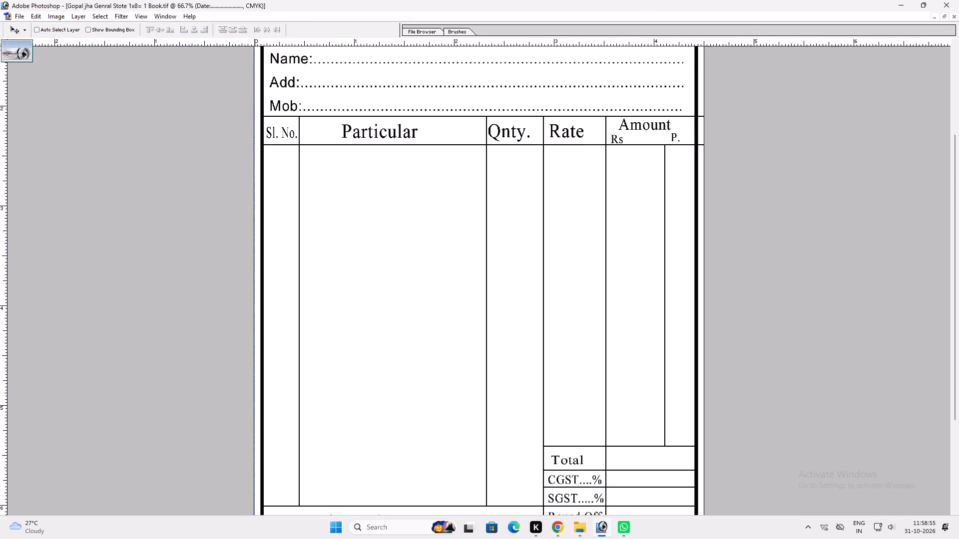
{"action": "left_click_drag", "start_coordinate": [472, 136], "coordinate": [501, 371]}
{"action": "left_click", "coordinate": [499, 270], "text": "ctrl"}
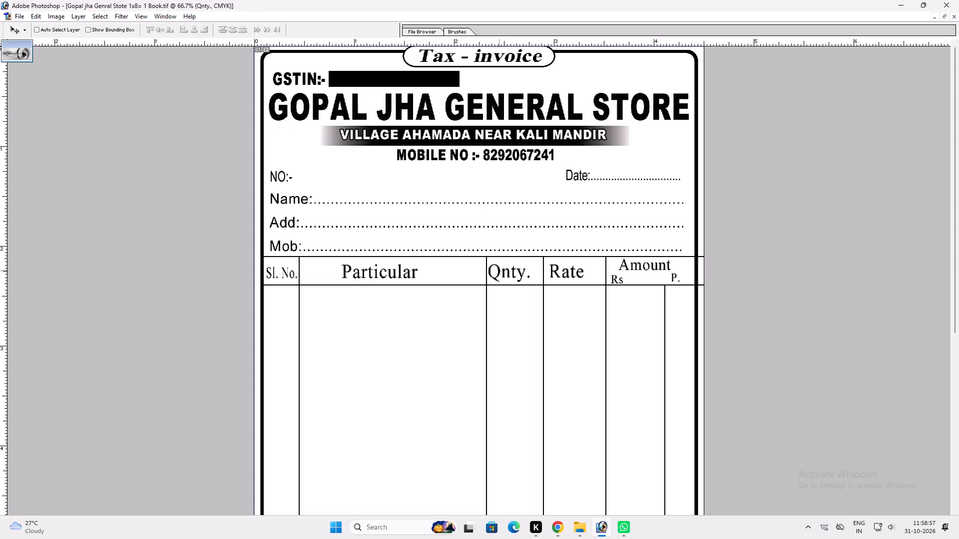
{"action": "left_click", "coordinate": [499, 270], "text": "ctrl"}
{"action": "key", "text": "Right"}
{"action": "key", "text": "Right"}
{"action": "key", "text": "Right"}
{"action": "key", "text": "Right"}
{"action": "key", "text": "Right"}
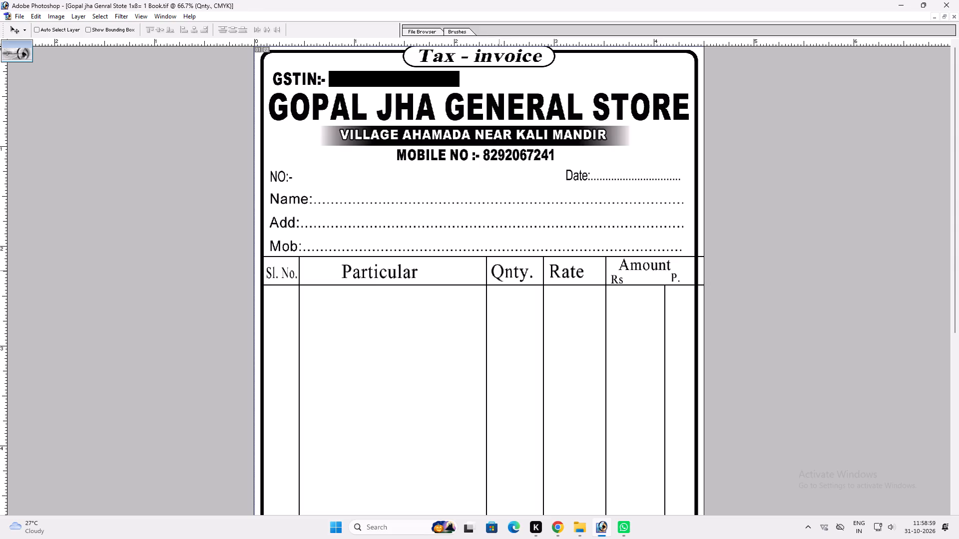
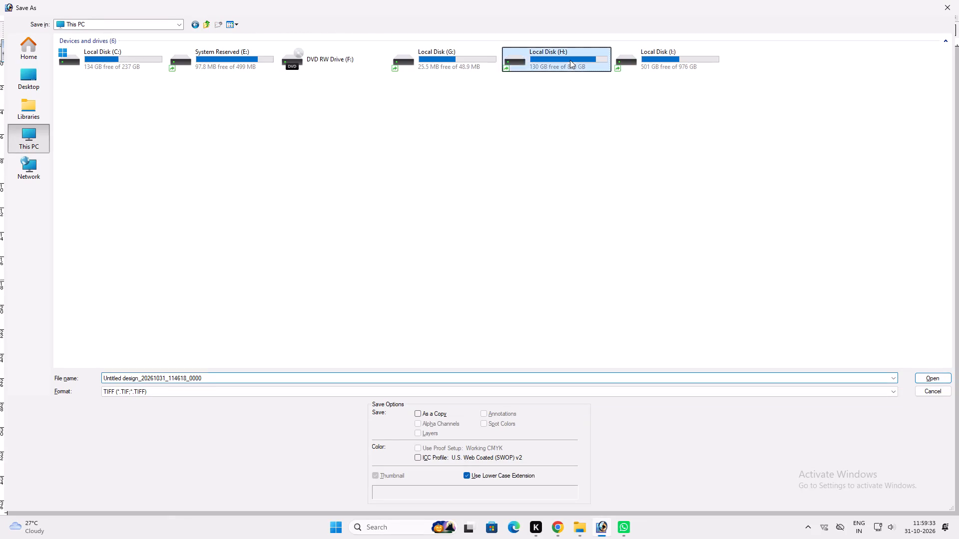
Save the design as a TIFF named "4x3= 1 pc dstr" in the October 31.10.2026 folder and close it.
{"action": "double_click", "coordinate": [134, 100]}
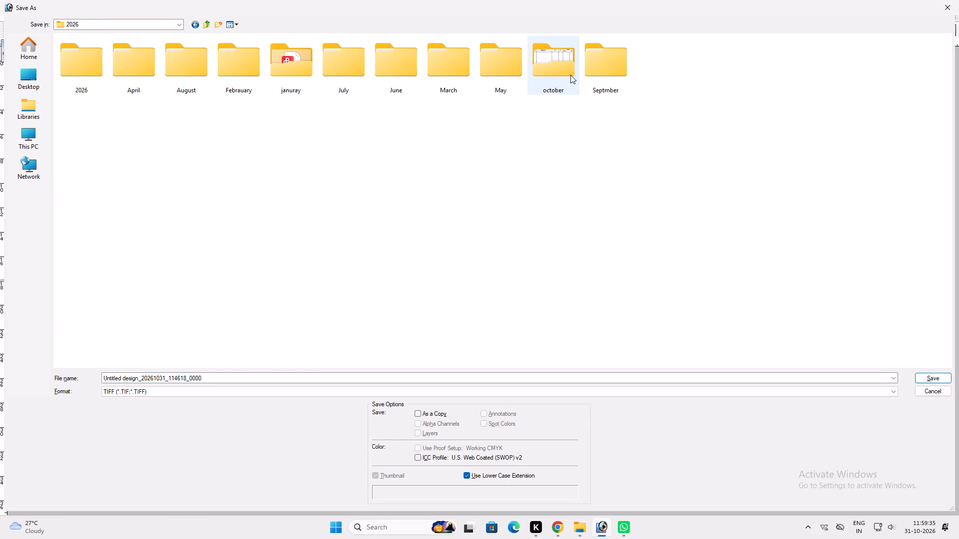
{"action": "double_click", "coordinate": [564, 72]}
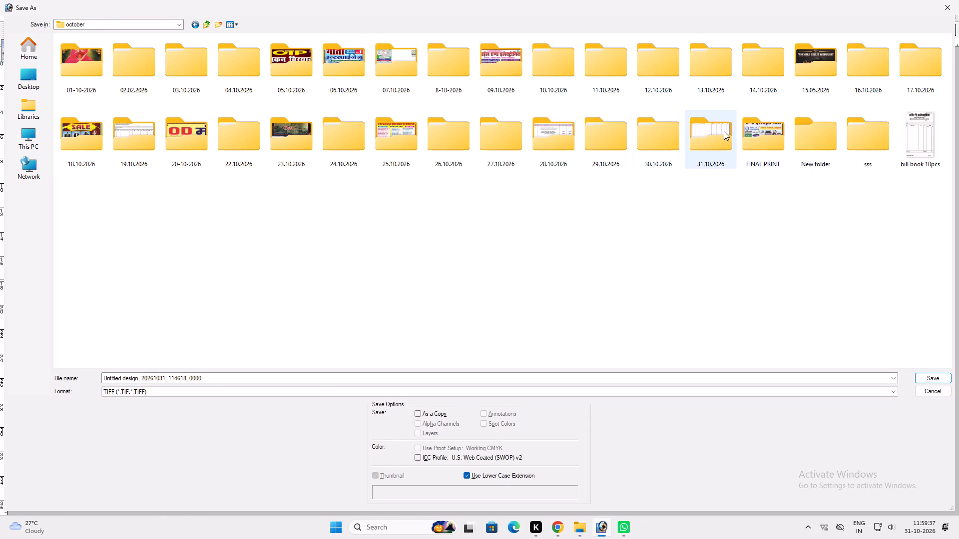
{"action": "double_click", "coordinate": [724, 131]}
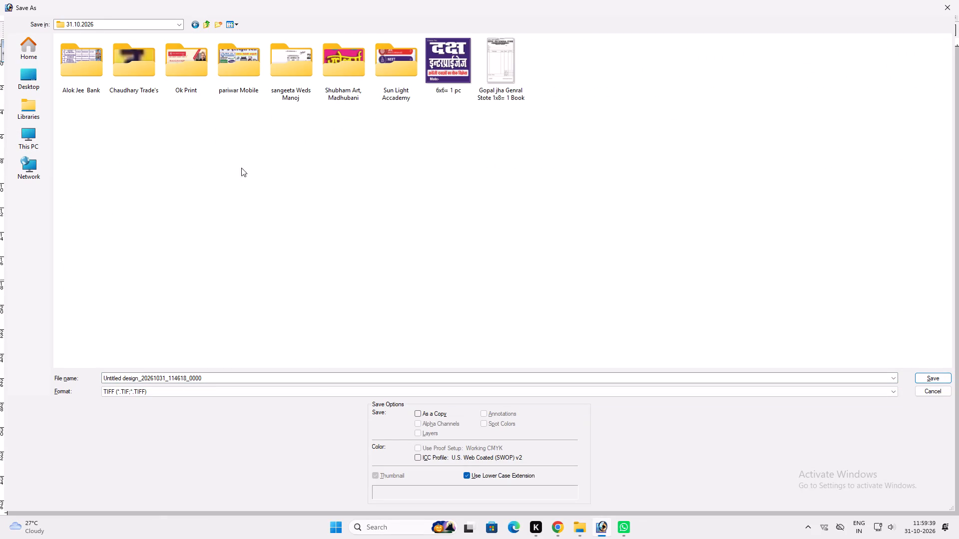
{"action": "left_click", "coordinate": [237, 375]}
{"action": "key", "text": "s"}
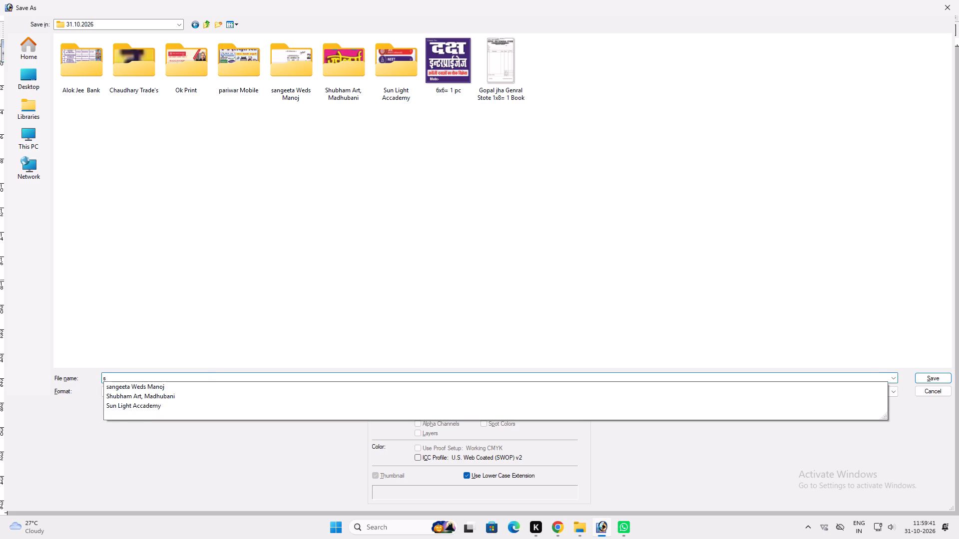
{"action": "key", "text": "BackSpace"}
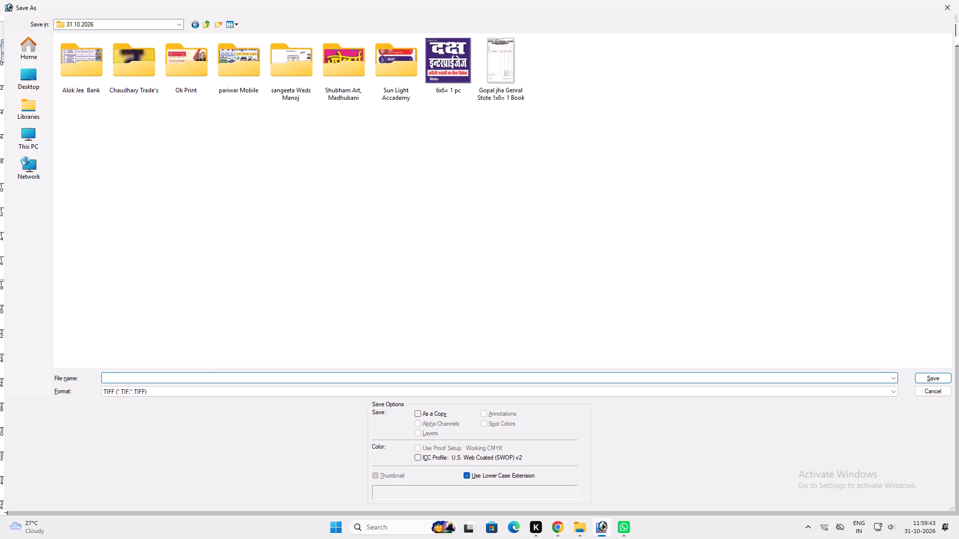
{"action": "type", "text": "4x3= 1 pc"}
{"action": "key", "text": "space"}
{"action": "type", "text": "dstr"}
{"action": "key", "text": "space"}
{"action": "key", "text": "Return"}
{"action": "key", "text": "Return"}
{"action": "key", "text": "Return"}
{"action": "key", "text": "ctrl+w"}
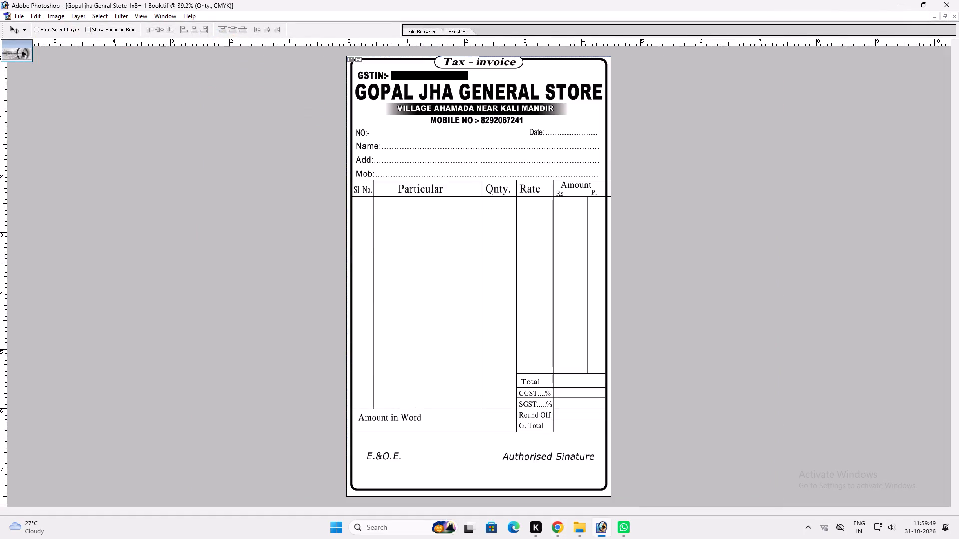
Save the Gopal Jha General Store tax invoice.
{"action": "key", "text": "ctrl+s"}
Create a new white CMYK document from the Legal preset, 11 x 14 inches at 300 pixels/inch.
{"action": "key", "text": "ctrl+n"}
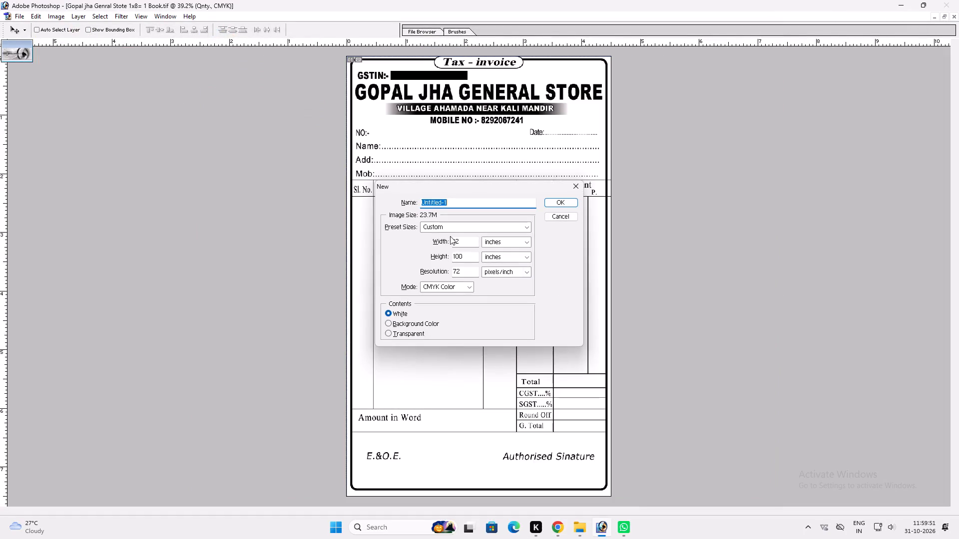
{"action": "left_click", "coordinate": [447, 225]}
{"action": "left_click", "coordinate": [441, 277]}
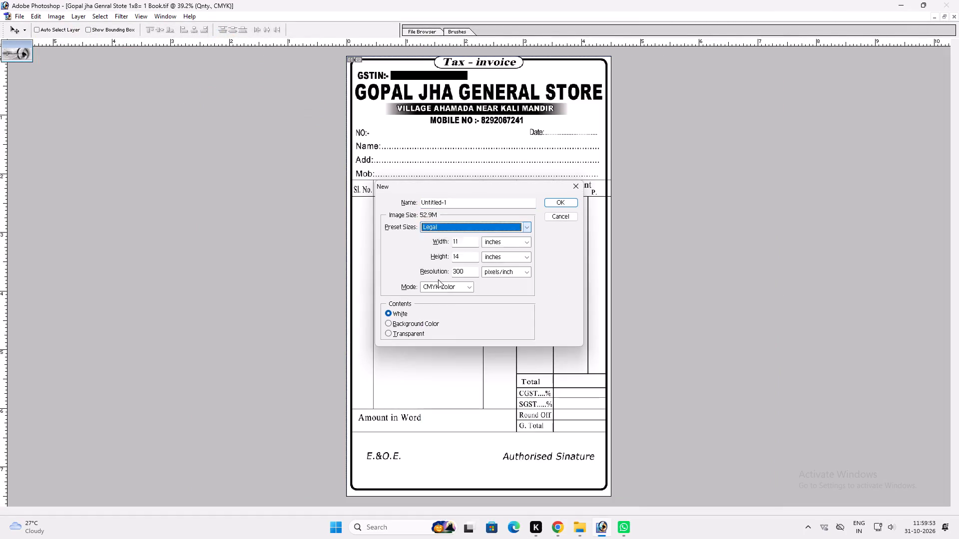
{"action": "key", "text": "Return"}
Merge the invoice's visible layers, copy it into the new blank document, and show that document full screen.
{"action": "key", "text": "v"}
{"action": "key", "text": "v"}
{"action": "left_click", "coordinate": [236, 49]}
{"action": "left_click_drag", "start_coordinate": [233, 57], "coordinate": [582, 39]}
{"action": "left_click", "coordinate": [203, 148]}
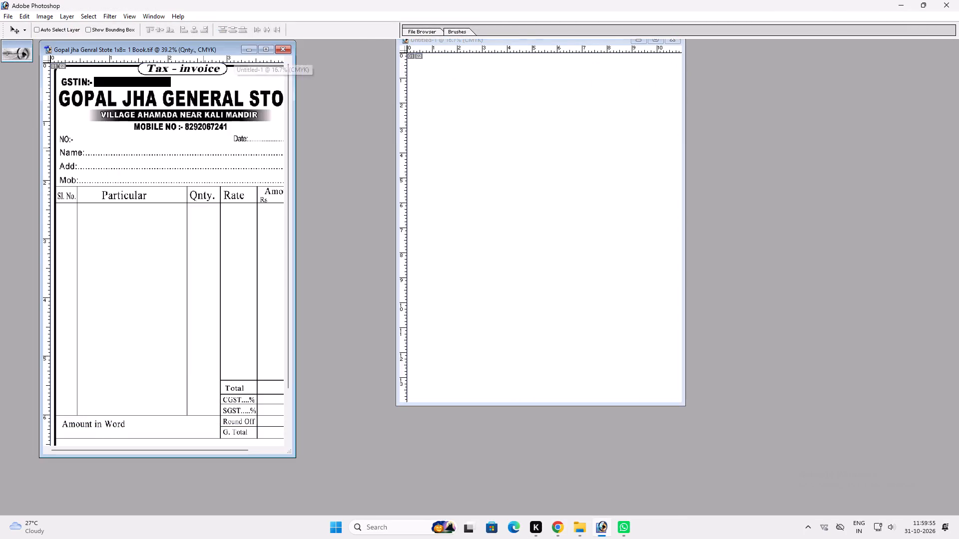
{"action": "key", "text": "ctrl+shift+e"}
{"action": "left_click_drag", "start_coordinate": [202, 149], "coordinate": [521, 140]}
{"action": "key", "text": "v"}
{"action": "double_click", "coordinate": [498, 46]}
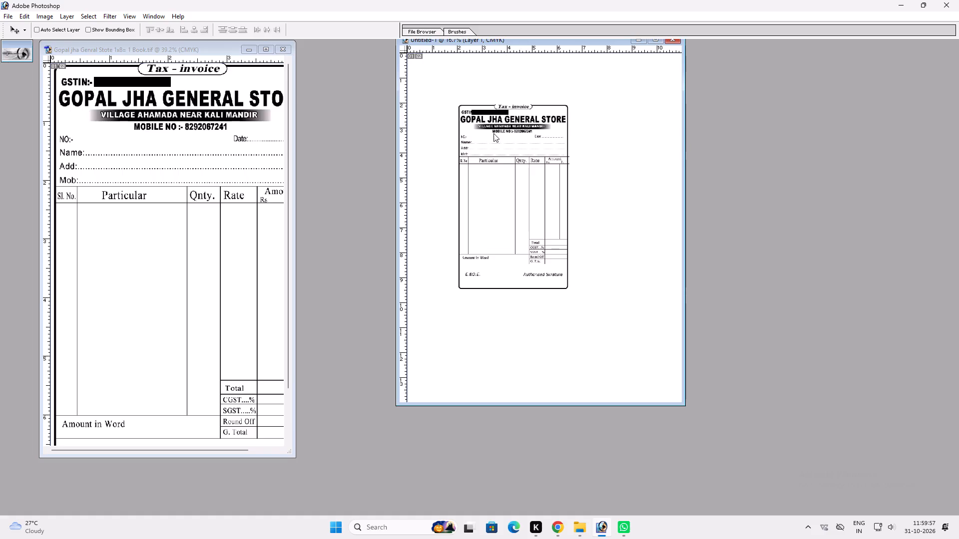
{"action": "key", "text": "f"}
{"action": "key", "text": "Return"}
{"action": "key", "text": "f"}
Rotate the invoice copy 90° counter-clockwise and reposition it in the upper half of the page.
{"action": "key", "text": "ctrl+t"}
{"action": "right_click", "coordinate": [470, 200], "text": "ctrl"}
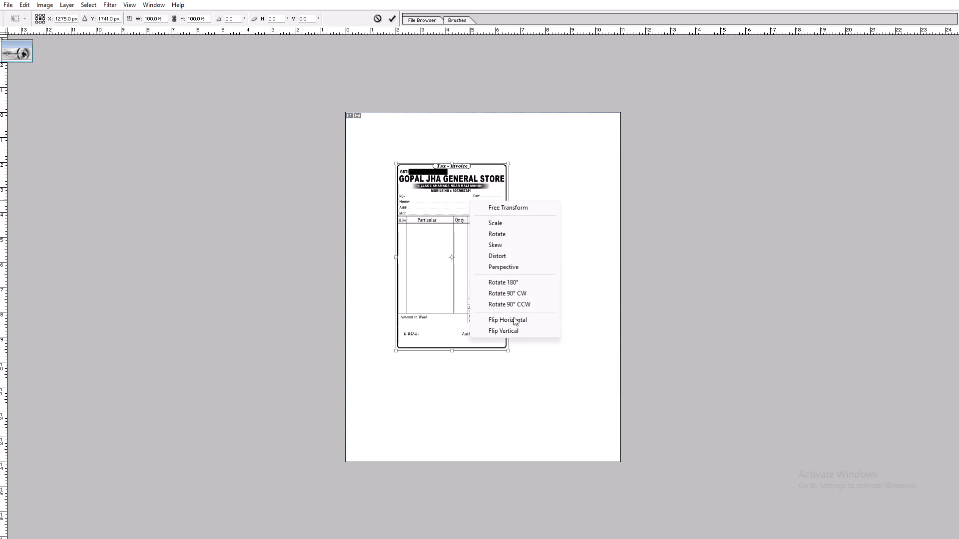
{"action": "left_click", "coordinate": [510, 303]}
{"action": "key", "text": "Return"}
{"action": "type", "text": "vv"}
{"action": "left_click_drag", "start_coordinate": [482, 262], "coordinate": [520, 227]}
{"action": "key", "text": "ctrl+t"}
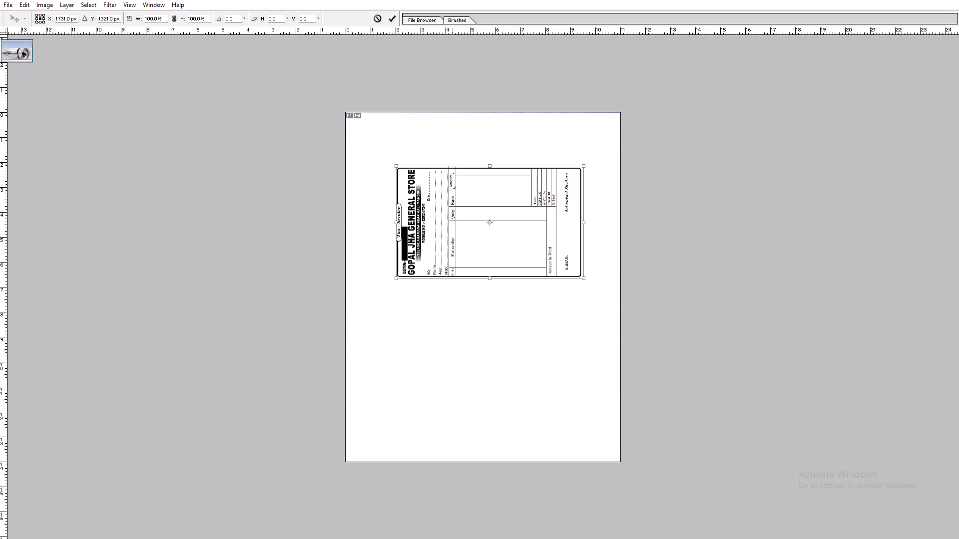
{"action": "key", "text": "ctrl+Return"}
Add a horizontal guide about 2 inches below the page top and move the rotated invoice up against it.
{"action": "key", "text": "ctrl+r"}
{"action": "key", "text": "ctrl+r"}
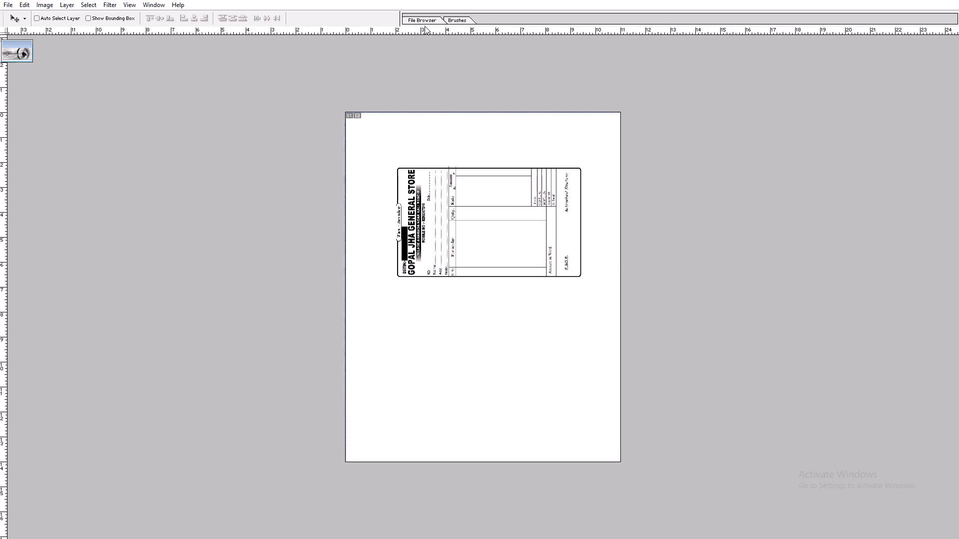
{"action": "left_click_drag", "start_coordinate": [422, 34], "coordinate": [431, 162]}
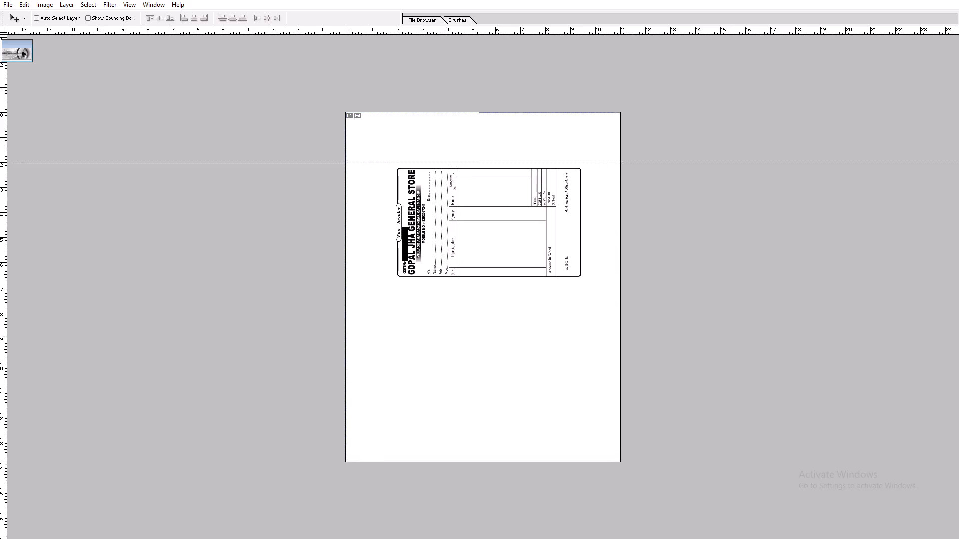
{"action": "left_click_drag", "start_coordinate": [431, 162], "coordinate": [432, 161]}
{"action": "left_click", "coordinate": [466, 199], "text": "ctrl"}
{"action": "left_click_drag", "start_coordinate": [466, 199], "coordinate": [466, 205], "text": "shift"}
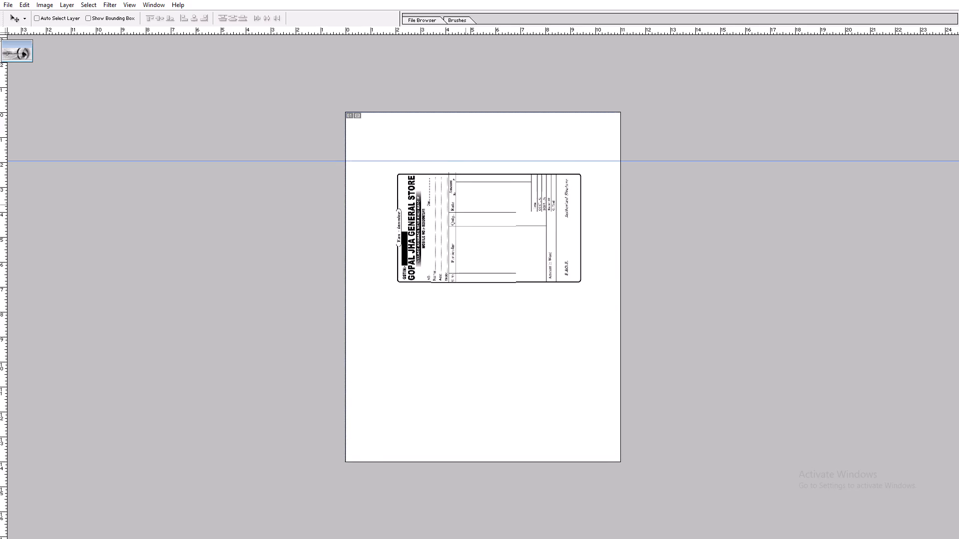
{"action": "left_click_drag", "start_coordinate": [466, 205], "coordinate": [464, 190], "text": "shift"}
Align the rotated invoice to the horizontal centre of the page.
{"action": "key", "text": "ctrl+a"}
{"action": "key", "text": "alt+l"}
{"action": "key", "text": "alt+i"}
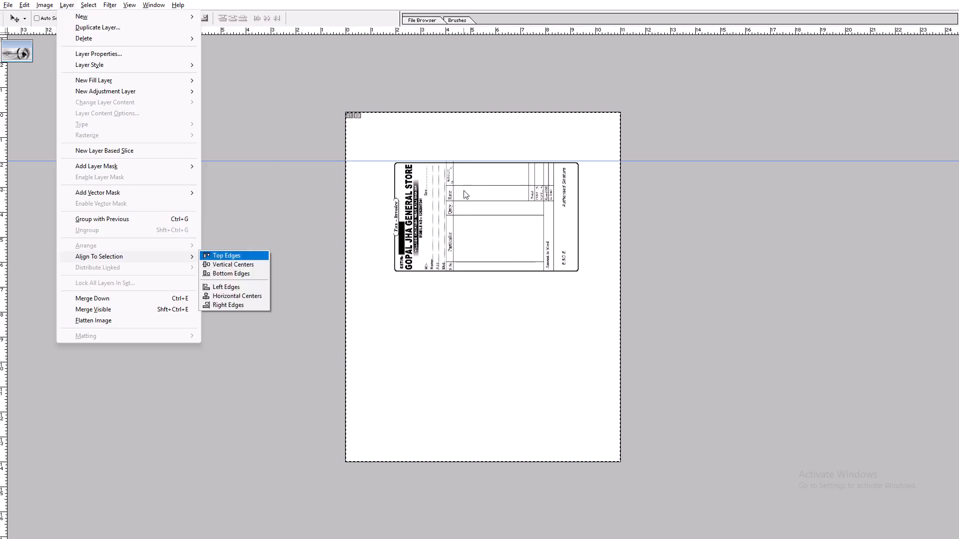
{"action": "key", "text": "alt+h"}
{"action": "key", "text": "ctrl+d"}
Move the guide clear of the invoice and delete the table line ends protruding past its upper border.
{"action": "key", "text": "z"}
{"action": "left_click_drag", "start_coordinate": [356, 122], "coordinate": [824, 434]}
{"action": "key", "text": "v"}
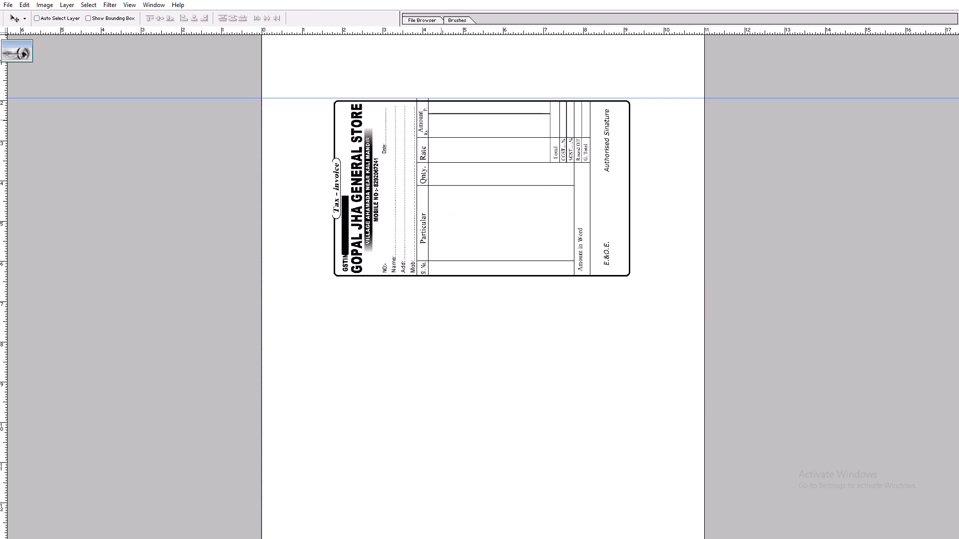
{"action": "left_click_drag", "start_coordinate": [312, 98], "coordinate": [312, 63]}
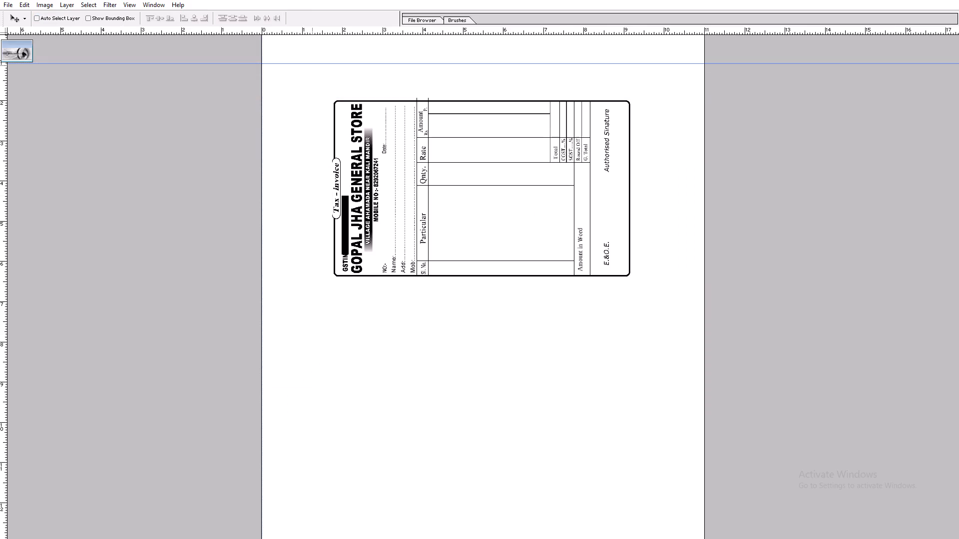
{"action": "key", "text": "m"}
{"action": "left_click_drag", "start_coordinate": [313, 65], "coordinate": [597, 98]}
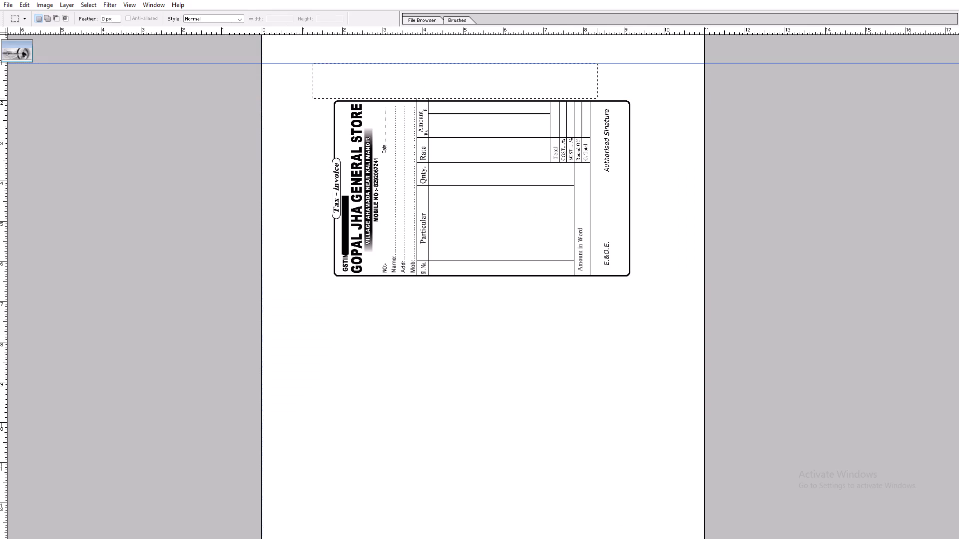
{"action": "left_click_drag", "start_coordinate": [597, 98], "coordinate": [597, 100]}
{"action": "key", "text": "Delete"}
{"action": "key", "text": "ctrl+d"}
Move the horizontal guide back down to just above the invoice's upper border, about 2 inches down the page.
{"action": "key", "text": "v"}
{"action": "left_click_drag", "start_coordinate": [562, 63], "coordinate": [565, 100]}
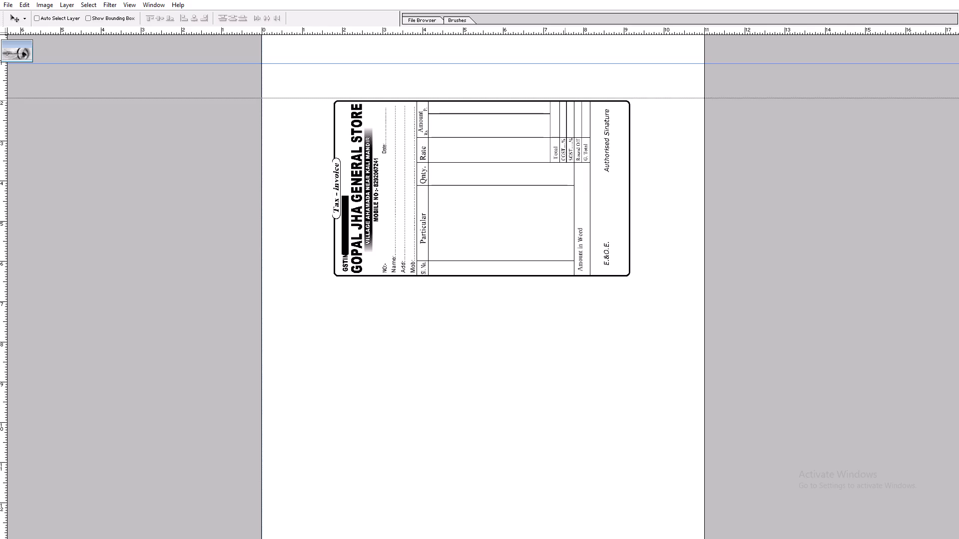
{"action": "left_click_drag", "start_coordinate": [565, 100], "coordinate": [565, 102]}
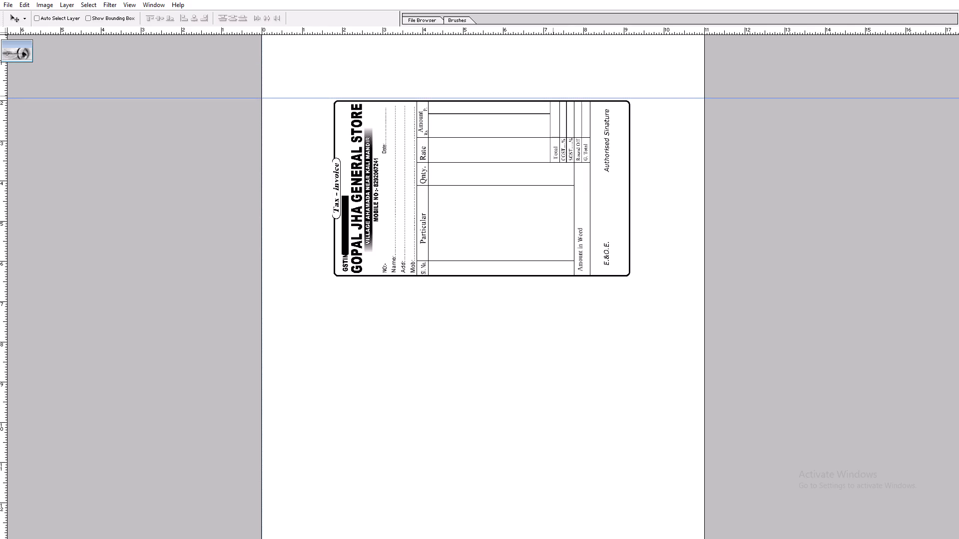
{"action": "left_click", "coordinate": [638, 98]}
{"action": "double_click", "coordinate": [619, 127], "text": "ctrl"}
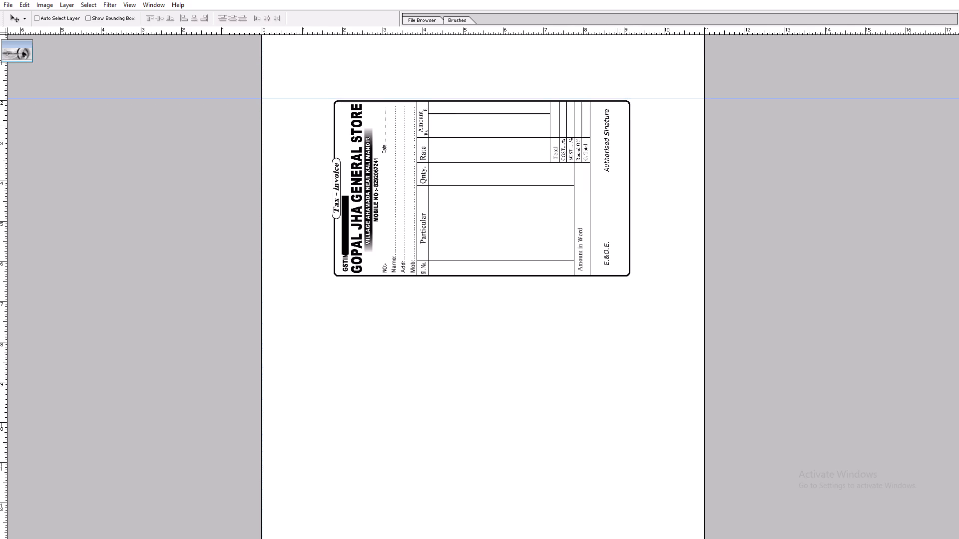
Duplicate the invoice directly below the original, leaving a gap, and centre the copy horizontally on the page.
{"action": "left_click_drag", "start_coordinate": [611, 123], "coordinate": [626, 308], "text": "alt+shift"}
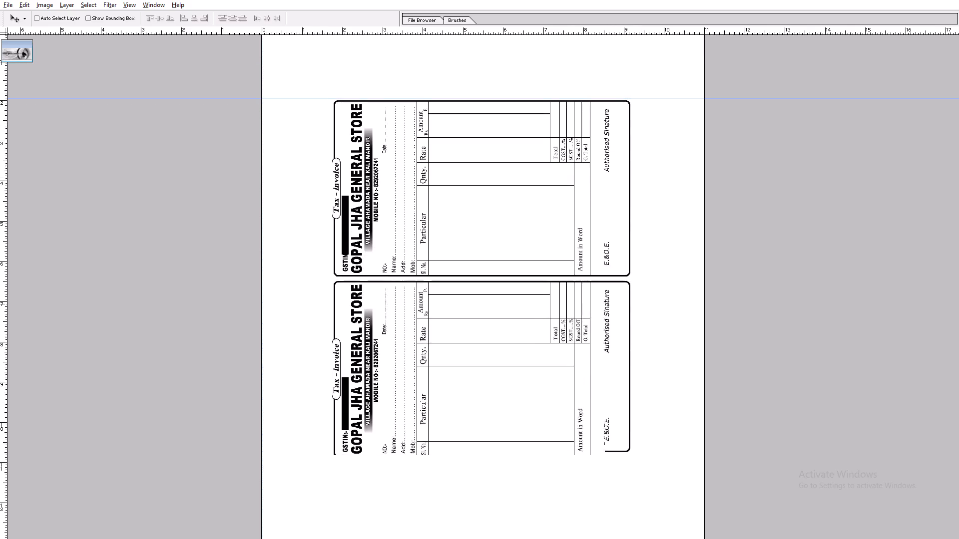
{"action": "left_click_drag", "start_coordinate": [626, 308], "coordinate": [626, 326], "text": "alt+shift"}
{"action": "left_click", "coordinate": [584, 243], "text": "ctrl+shift"}
{"action": "key", "text": "ctrl+a"}
{"action": "key", "text": "alt+l"}
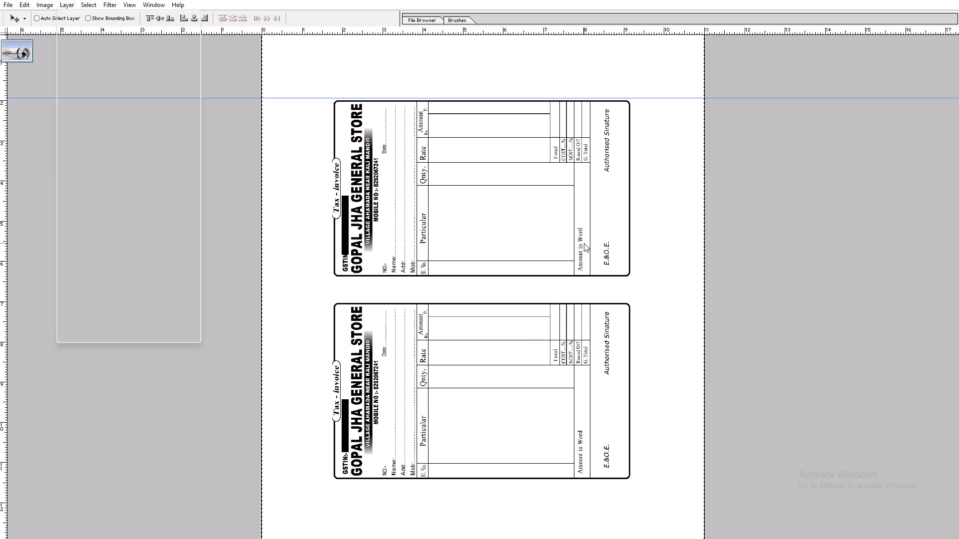
{"action": "key", "text": "alt+i"}
{"action": "key", "text": "alt+h"}
{"action": "key", "text": "ctrl+d"}
Add a second horizontal guide at about 12 inches, below the lower invoice.
{"action": "key", "text": "space"}
{"action": "key", "text": "space"}
{"action": "key", "text": "space"}
{"action": "key", "text": "space"}
{"action": "key", "text": "space"}
{"action": "key", "text": "space"}
{"action": "key", "text": "space"}
{"action": "key", "text": "space"}
{"action": "key", "text": "space"}
{"action": "key", "text": "space"}
{"action": "key", "text": "space"}
{"action": "left_click_drag", "start_coordinate": [575, 404], "coordinate": [619, 220]}
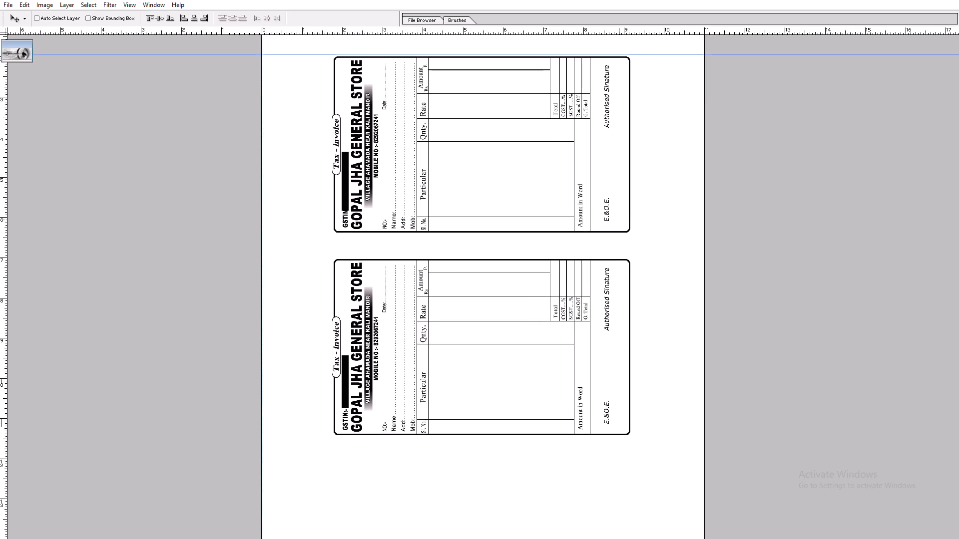
{"action": "left_click_drag", "start_coordinate": [513, 32], "coordinate": [501, 466]}
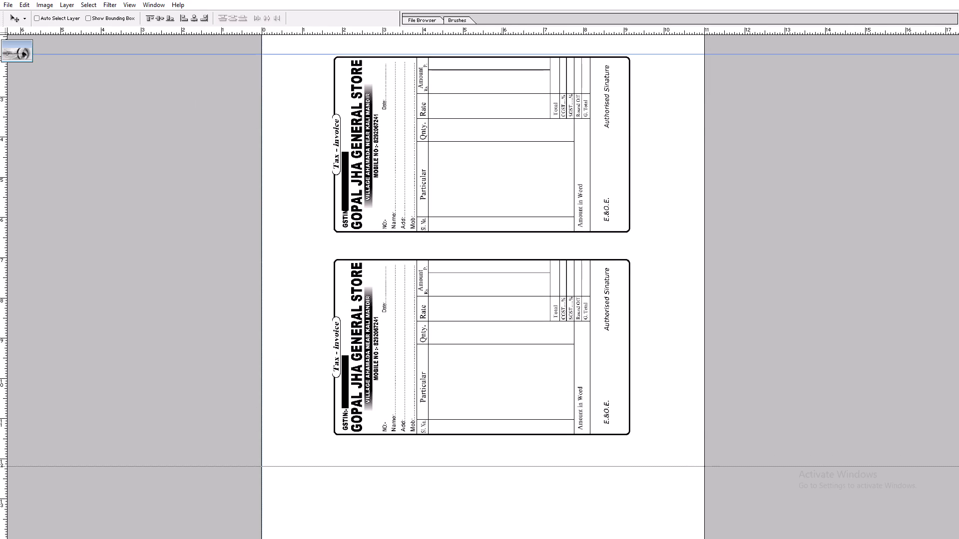
{"action": "left_click_drag", "start_coordinate": [501, 466], "coordinate": [508, 459]}
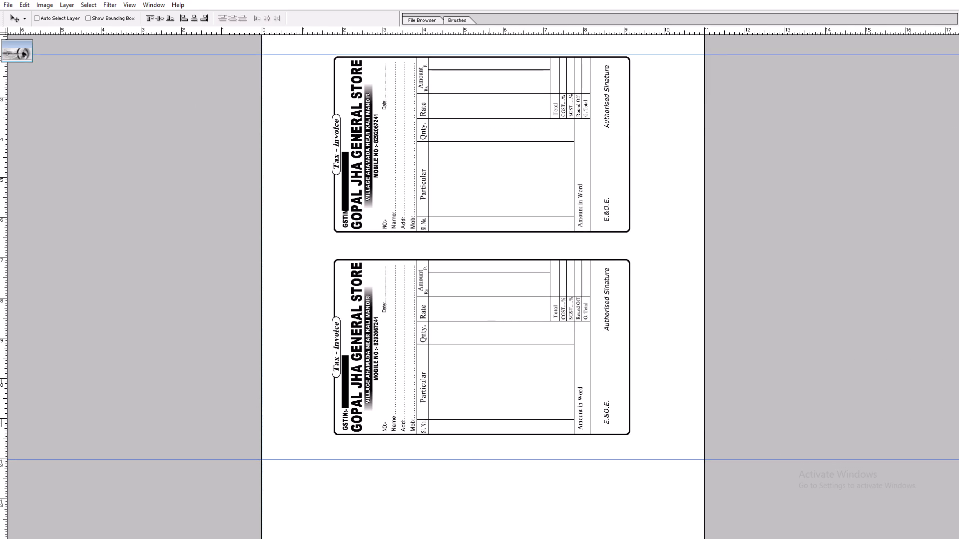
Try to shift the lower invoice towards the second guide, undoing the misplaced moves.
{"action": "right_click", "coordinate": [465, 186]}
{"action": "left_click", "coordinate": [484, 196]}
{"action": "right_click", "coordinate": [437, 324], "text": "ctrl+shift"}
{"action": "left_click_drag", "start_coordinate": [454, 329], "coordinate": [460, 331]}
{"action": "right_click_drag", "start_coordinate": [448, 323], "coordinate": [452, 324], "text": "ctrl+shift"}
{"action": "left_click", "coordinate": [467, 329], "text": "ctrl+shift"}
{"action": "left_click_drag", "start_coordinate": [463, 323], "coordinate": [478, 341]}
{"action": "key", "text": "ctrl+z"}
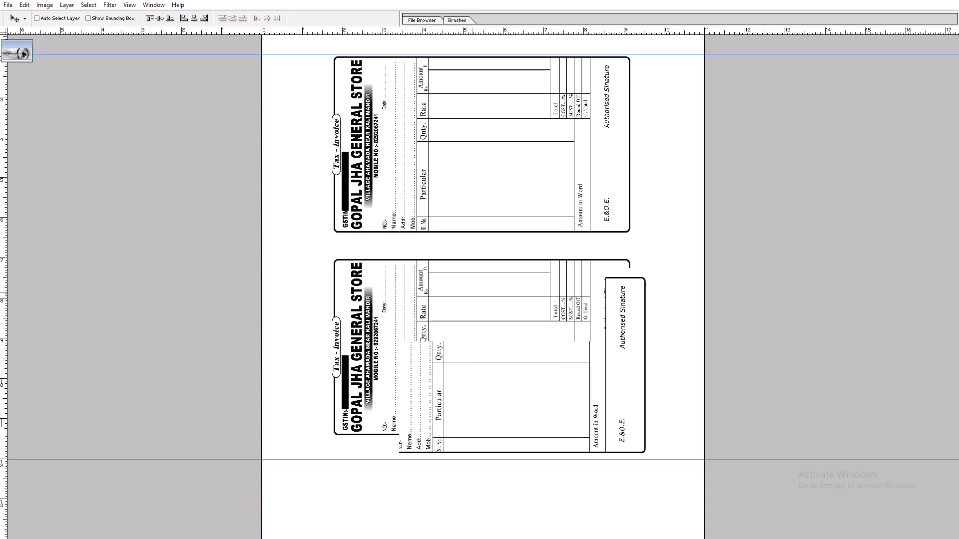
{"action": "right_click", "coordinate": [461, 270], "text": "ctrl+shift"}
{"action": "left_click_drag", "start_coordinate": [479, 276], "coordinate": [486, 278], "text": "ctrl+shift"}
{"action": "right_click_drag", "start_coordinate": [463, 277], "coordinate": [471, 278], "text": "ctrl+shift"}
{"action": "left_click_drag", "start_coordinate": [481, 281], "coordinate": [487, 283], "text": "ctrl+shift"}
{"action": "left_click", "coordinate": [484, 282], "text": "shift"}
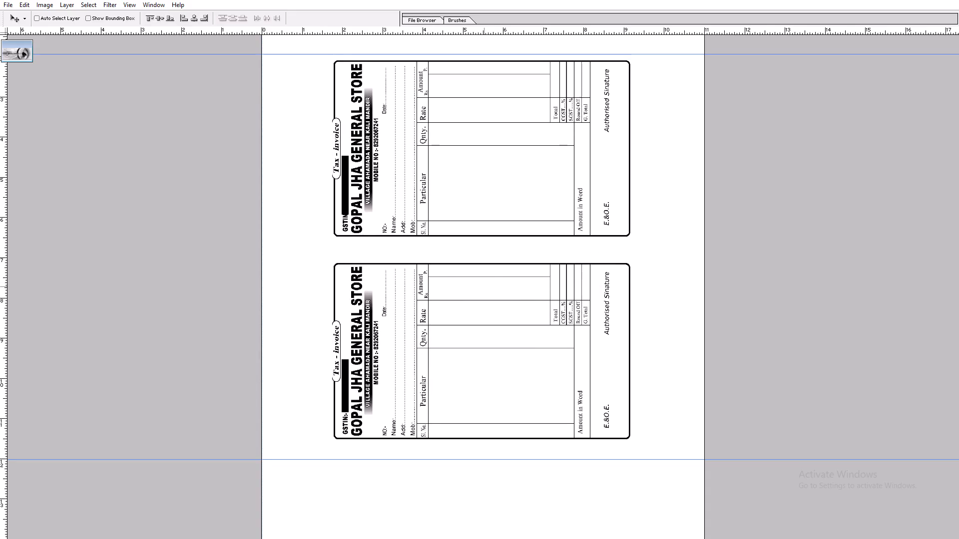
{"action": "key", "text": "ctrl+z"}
Move the lower invoice down slightly towards the second guide, widening the gap between the two copies.
{"action": "right_click_drag", "start_coordinate": [473, 272], "coordinate": [486, 276]}
{"action": "left_click", "coordinate": [498, 279]}
{"action": "right_click_drag", "start_coordinate": [481, 268], "coordinate": [496, 271], "text": "ctrl+shift"}
{"action": "left_click", "coordinate": [506, 275], "text": "ctrl+shift"}
{"action": "right_click_drag", "start_coordinate": [497, 265], "coordinate": [506, 268], "text": "ctrl+shift"}
{"action": "left_click_drag", "start_coordinate": [516, 272], "coordinate": [522, 274], "text": "ctrl+shift"}
{"action": "left_click_drag", "start_coordinate": [518, 274], "coordinate": [518, 278], "text": "shift"}
Align the lower invoice to the horizontal centre of the page again.
{"action": "left_click", "coordinate": [485, 184], "text": "ctrl+shift"}
{"action": "key", "text": "ctrl+a"}
{"action": "key", "text": "alt+l"}
{"action": "key", "text": "alt+i"}
{"action": "key", "text": "alt+h"}
{"action": "key", "text": "ctrl+d"}
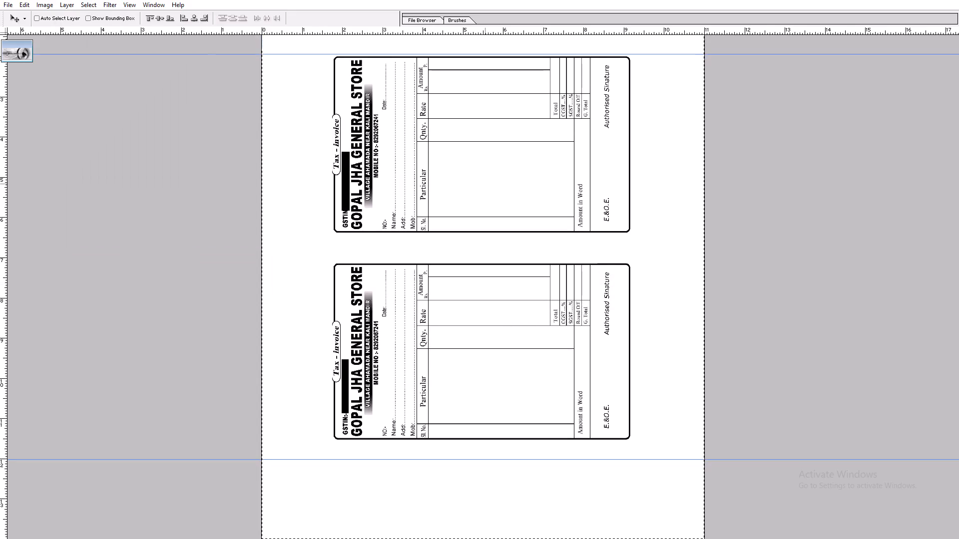
Set the print page setup's paper size to Legal.
{"action": "key", "text": "ctrl+p"}
{"action": "left_click", "coordinate": [630, 190]}
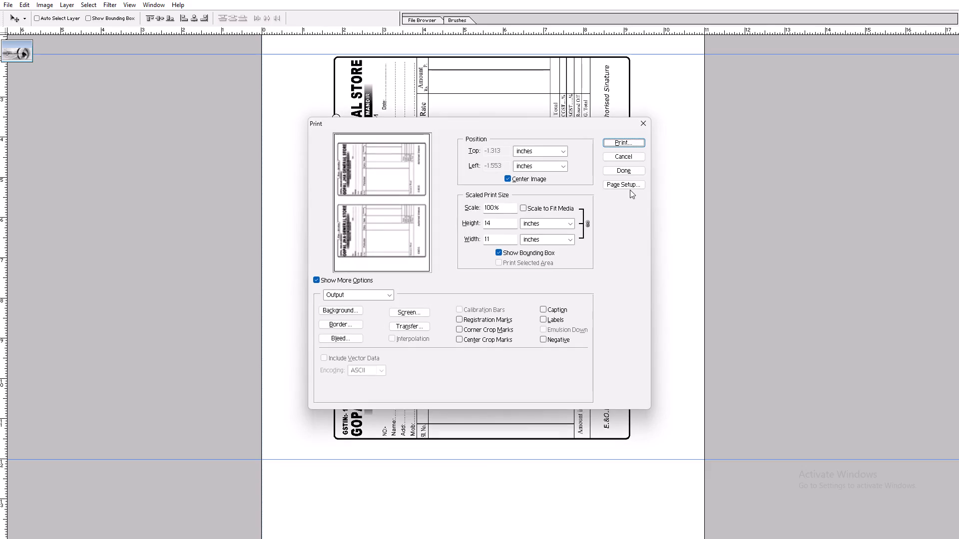
{"action": "left_click", "coordinate": [627, 185]}
{"action": "left_click", "coordinate": [462, 271]}
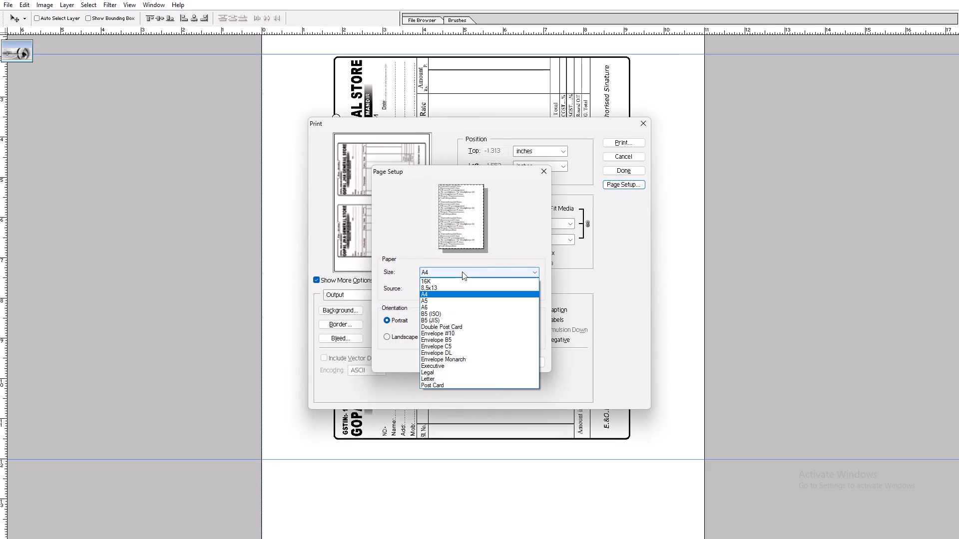
{"action": "left_click_drag", "start_coordinate": [452, 379], "coordinate": [450, 374]}
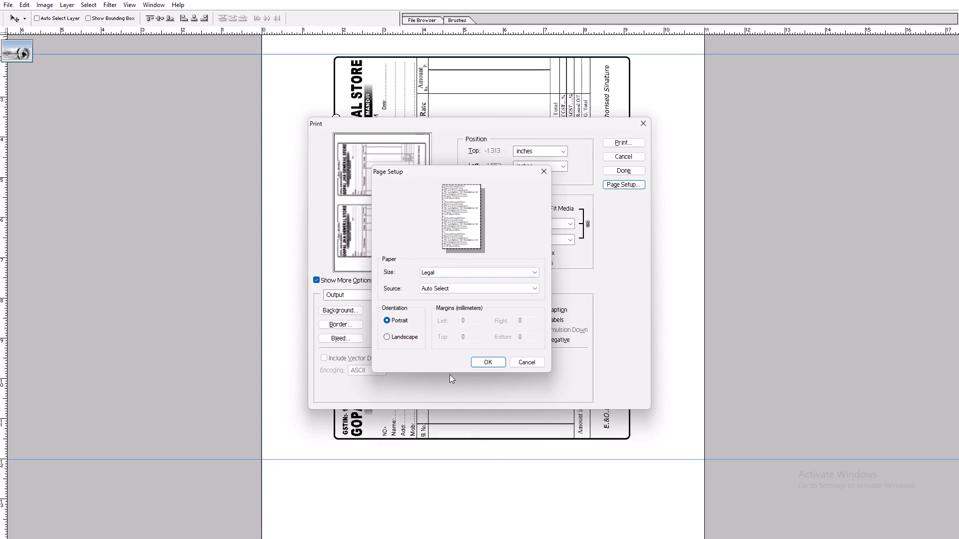
Accept the Legal portrait page setup and print one copy of the two-invoice sheet on the HP LaserJet 1020 (Copy 1).
{"action": "left_click", "coordinate": [490, 363]}
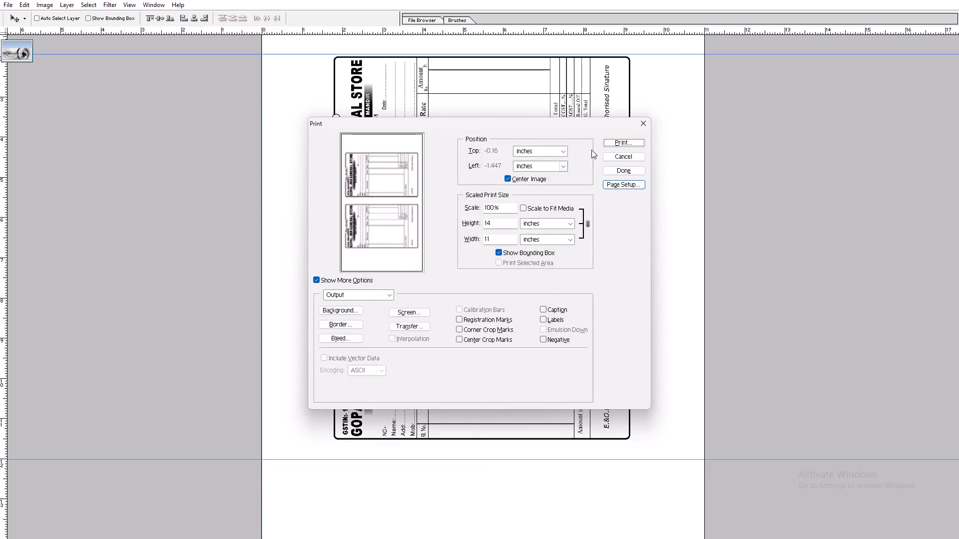
{"action": "left_click", "coordinate": [613, 145]}
{"action": "left_click", "coordinate": [487, 190]}
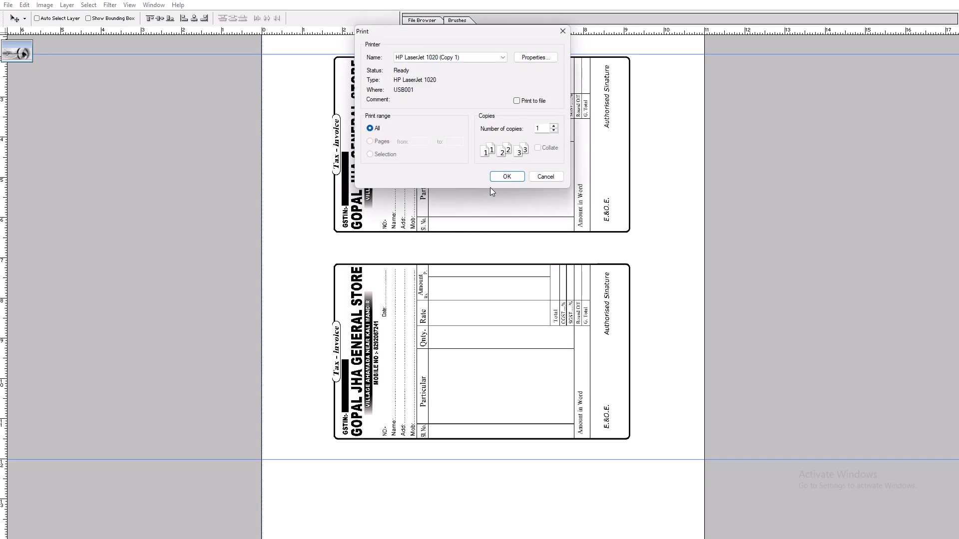